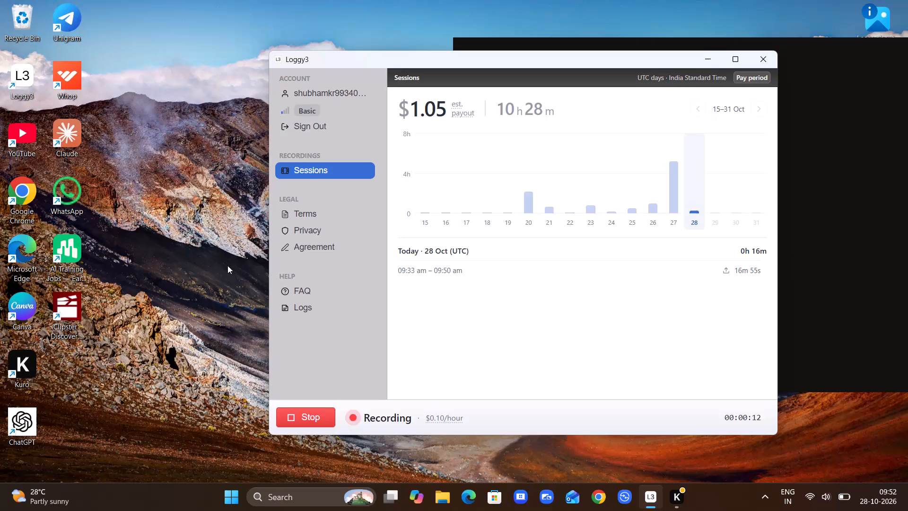
Launch Canva to work on the fashion store social media poster.
{"action": "double_click", "coordinate": [29, 306]}
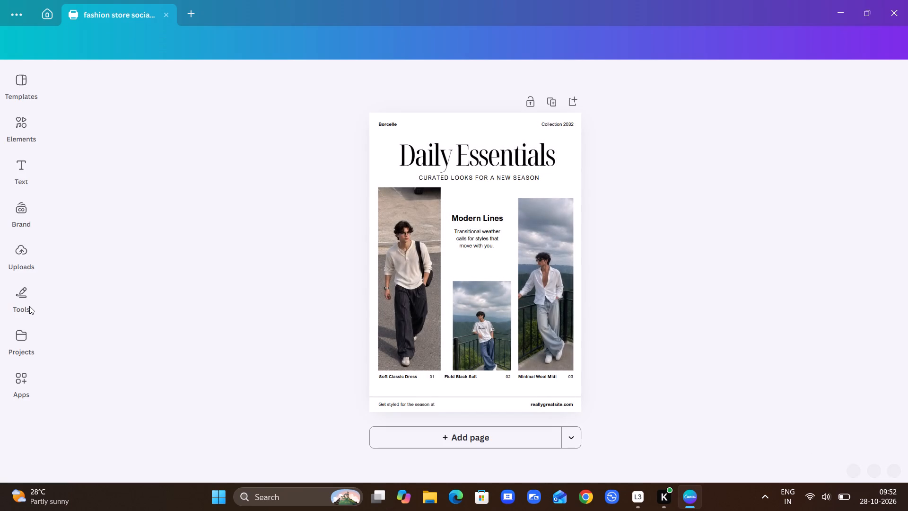
Scale down the Soft Classic Dress photo to about 11.7 by 34.2, aligning its top with the Minimal Wool Midi photo.
{"action": "left_click", "coordinate": [390, 296]}
{"action": "left_click_drag", "start_coordinate": [442, 187], "coordinate": [431, 194]}
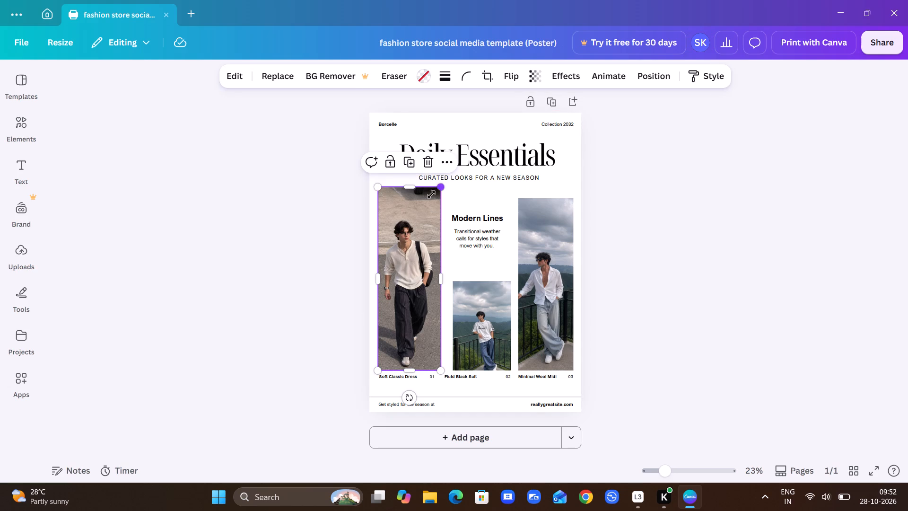
{"action": "left_click_drag", "start_coordinate": [431, 194], "coordinate": [405, 220]}
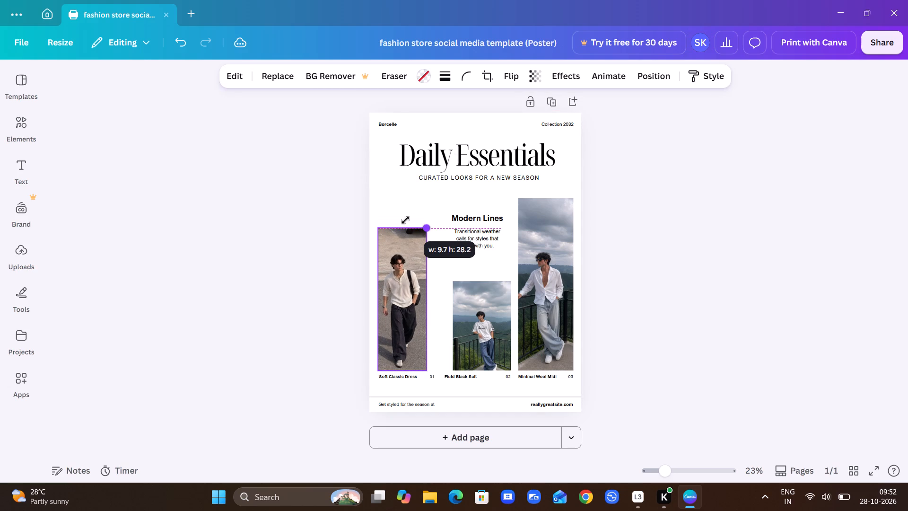
{"action": "left_click_drag", "start_coordinate": [405, 220], "coordinate": [399, 237]}
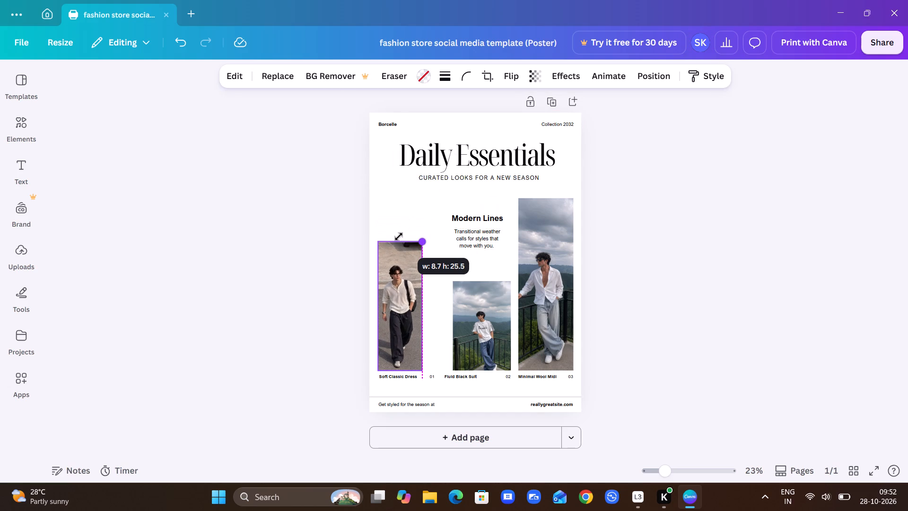
{"action": "left_click_drag", "start_coordinate": [399, 237], "coordinate": [425, 221]}
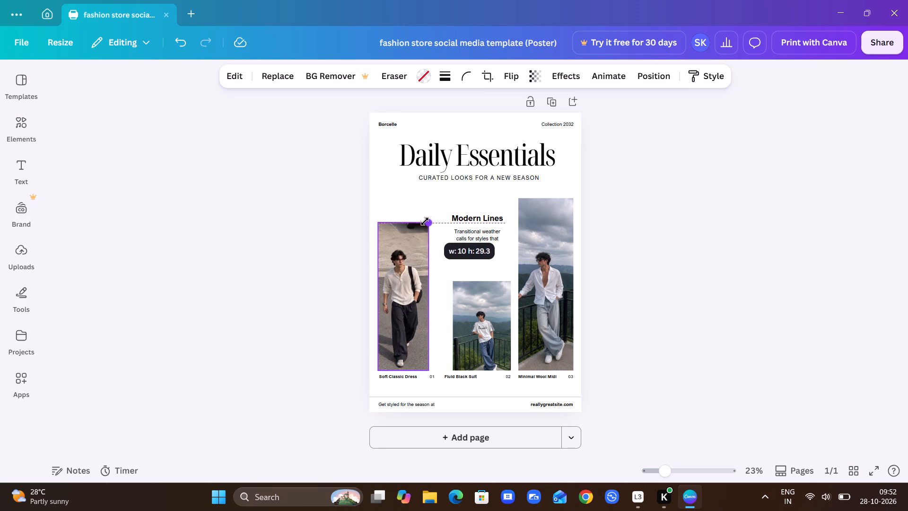
{"action": "left_click_drag", "start_coordinate": [425, 221], "coordinate": [405, 243]}
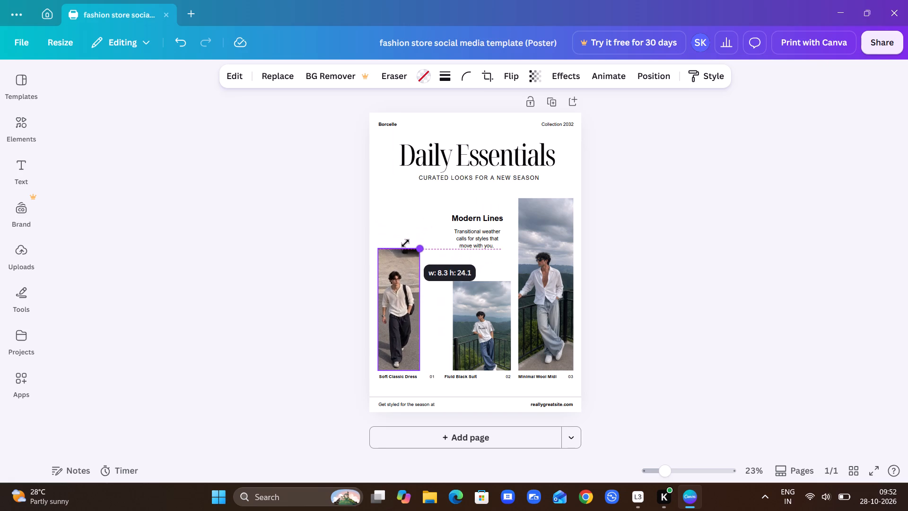
{"action": "left_click_drag", "start_coordinate": [405, 243], "coordinate": [448, 199]}
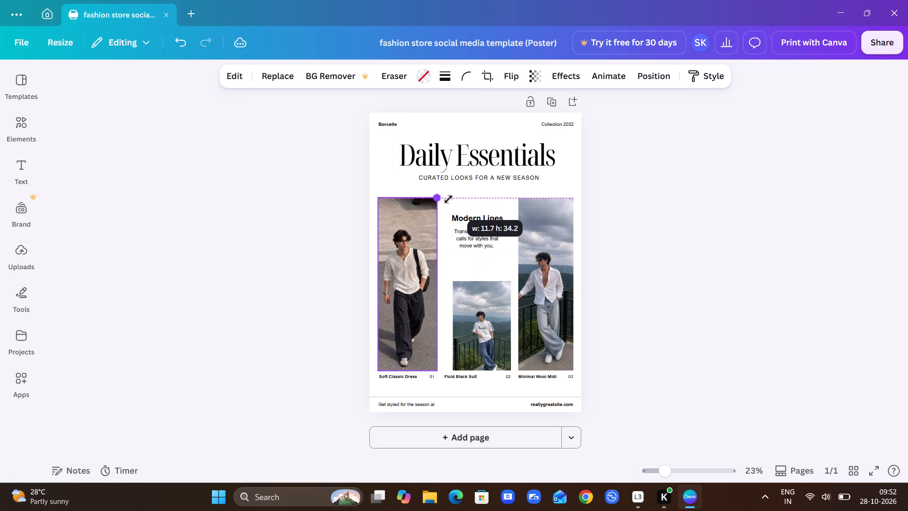
{"action": "left_click_drag", "start_coordinate": [448, 199], "coordinate": [402, 247]}
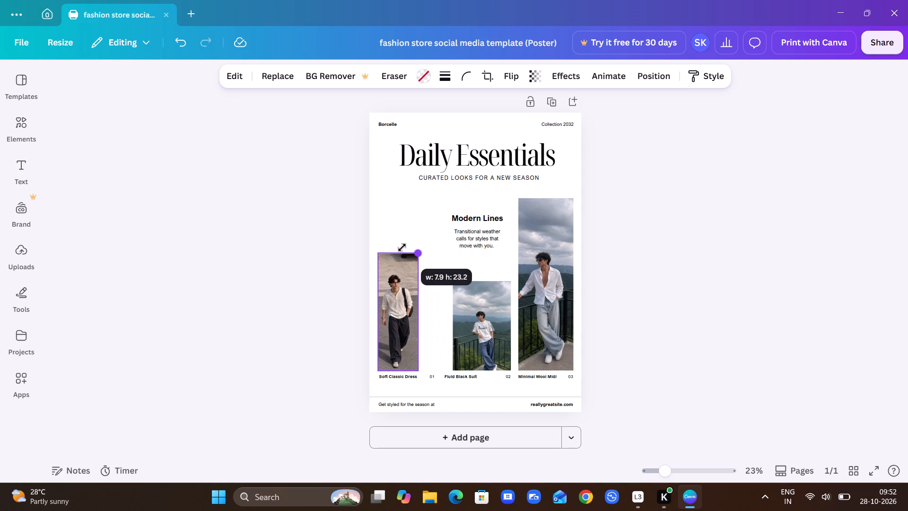
{"action": "left_click_drag", "start_coordinate": [402, 247], "coordinate": [419, 228]}
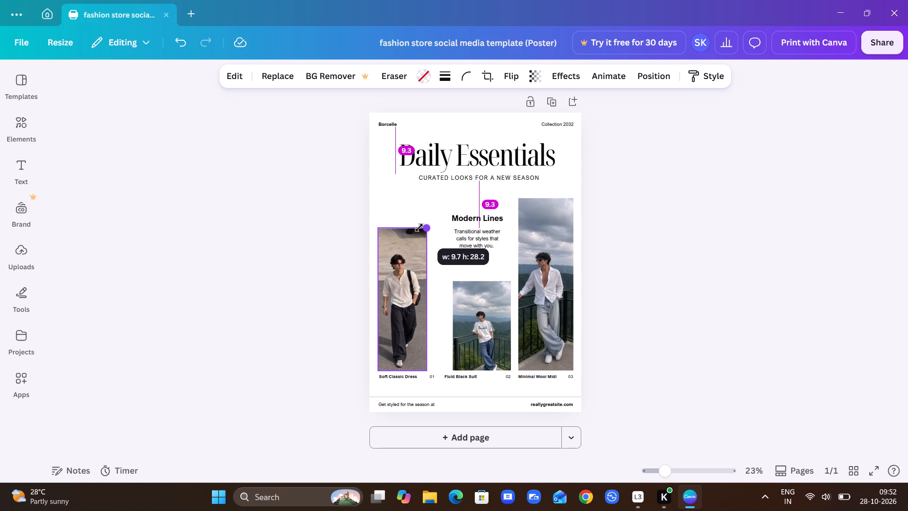
{"action": "left_click_drag", "start_coordinate": [419, 228], "coordinate": [449, 205]}
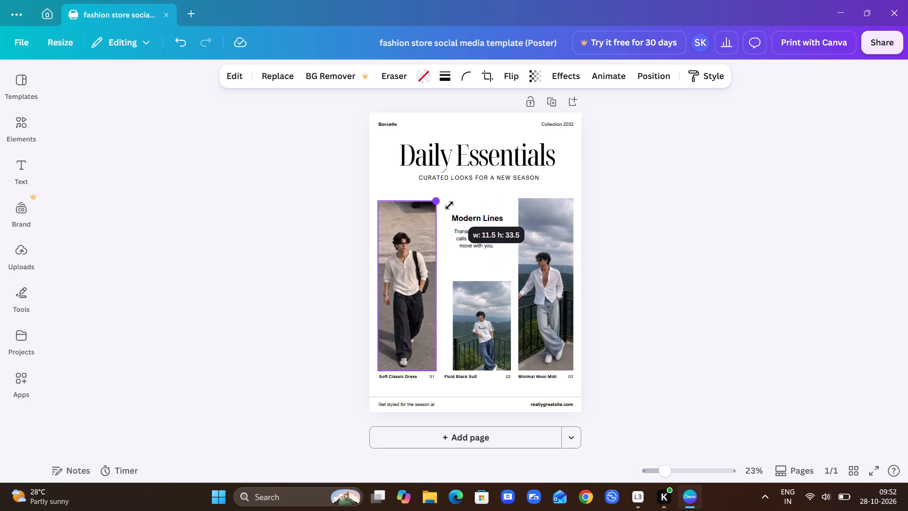
{"action": "left_click_drag", "start_coordinate": [449, 205], "coordinate": [437, 220]}
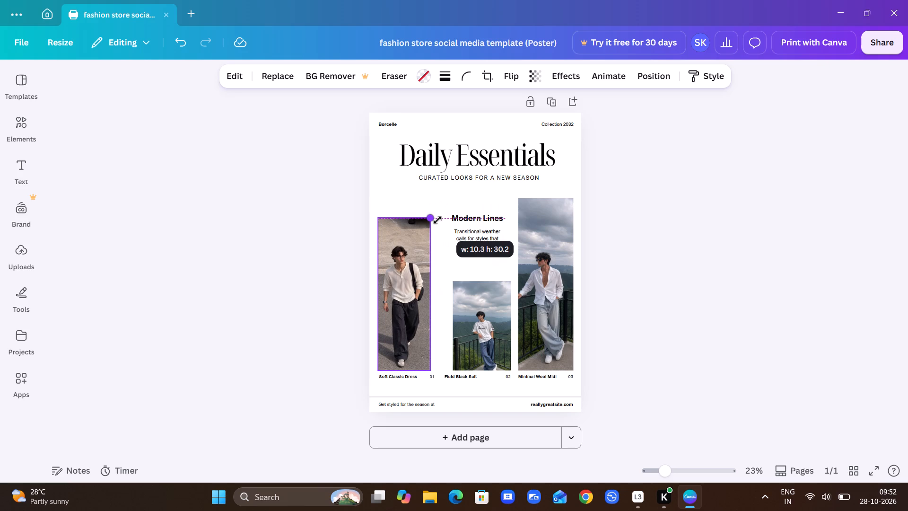
{"action": "left_click_drag", "start_coordinate": [437, 220], "coordinate": [452, 203]}
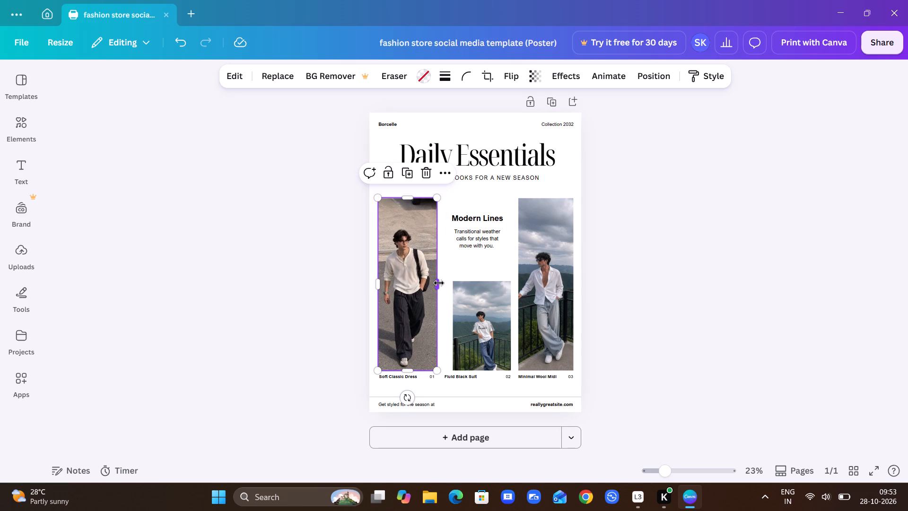
Widen the Soft Classic Dress photo slightly by extending its right edge toward the middle column, keeping its height.
{"action": "left_click_drag", "start_coordinate": [439, 283], "coordinate": [581, 271]}
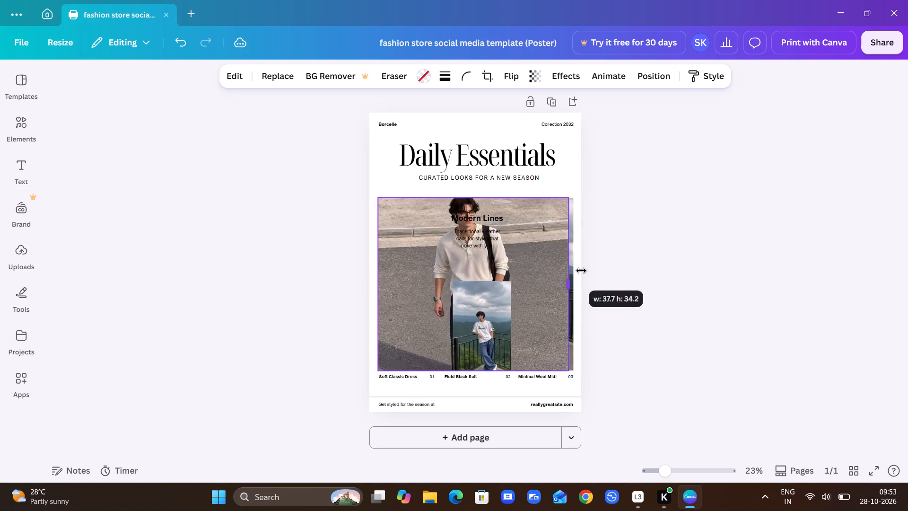
{"action": "left_click_drag", "start_coordinate": [581, 271], "coordinate": [586, 273]}
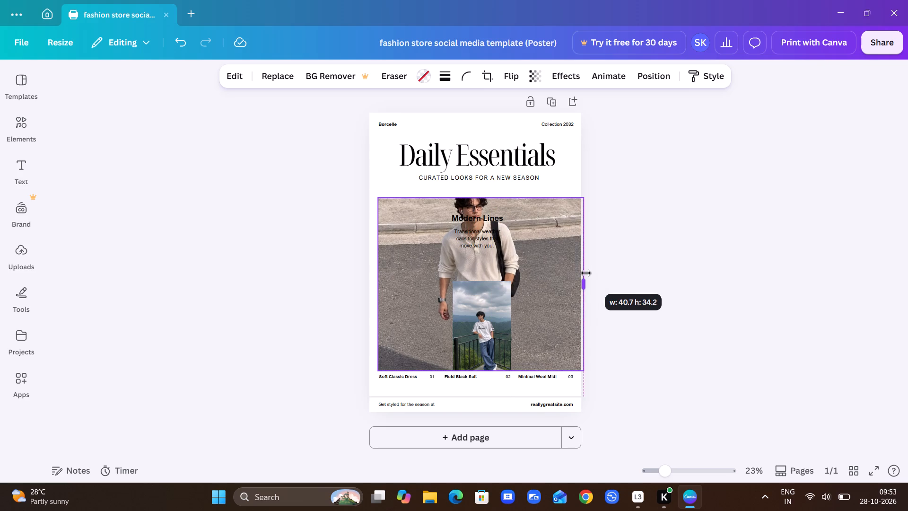
{"action": "left_click_drag", "start_coordinate": [586, 273], "coordinate": [548, 281]}
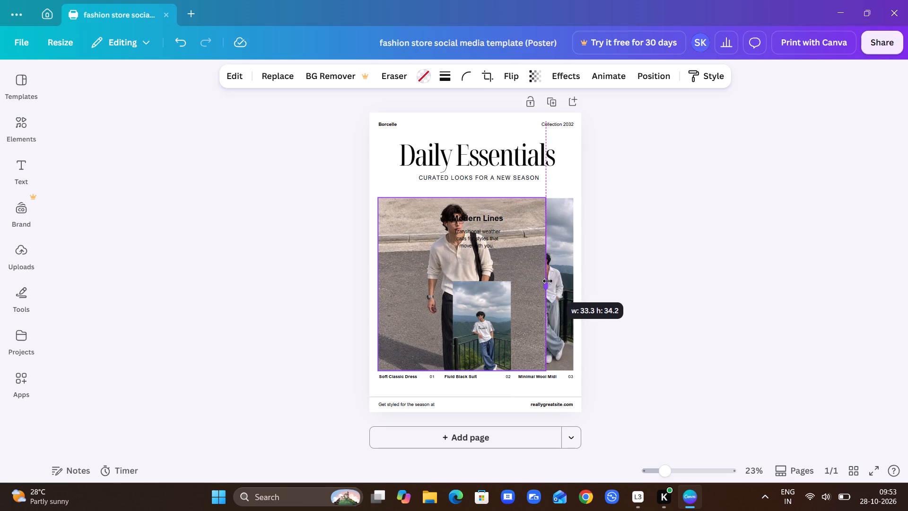
{"action": "left_click_drag", "start_coordinate": [548, 281], "coordinate": [509, 286]}
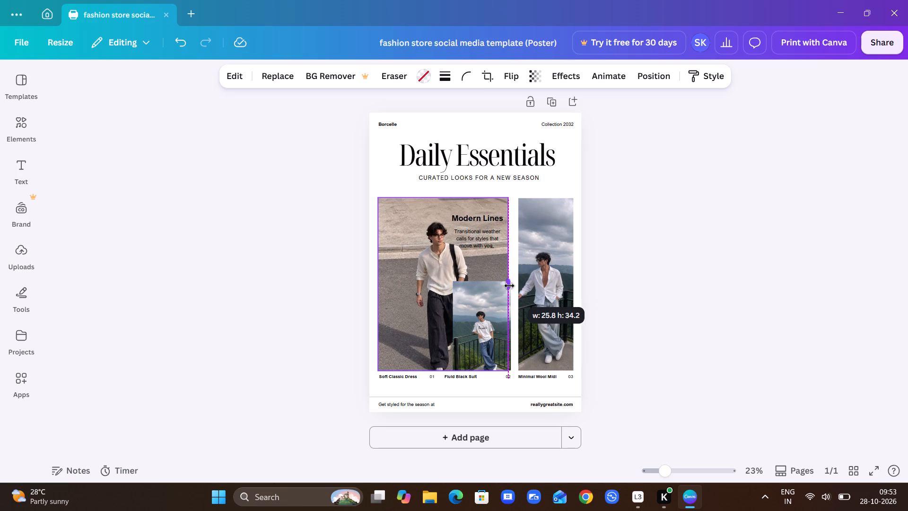
{"action": "left_click_drag", "start_coordinate": [509, 286], "coordinate": [444, 296]}
Widen the Minimal Wool Midi photo slightly by extending its left edge toward the middle photo.
{"action": "left_click", "coordinate": [546, 276]}
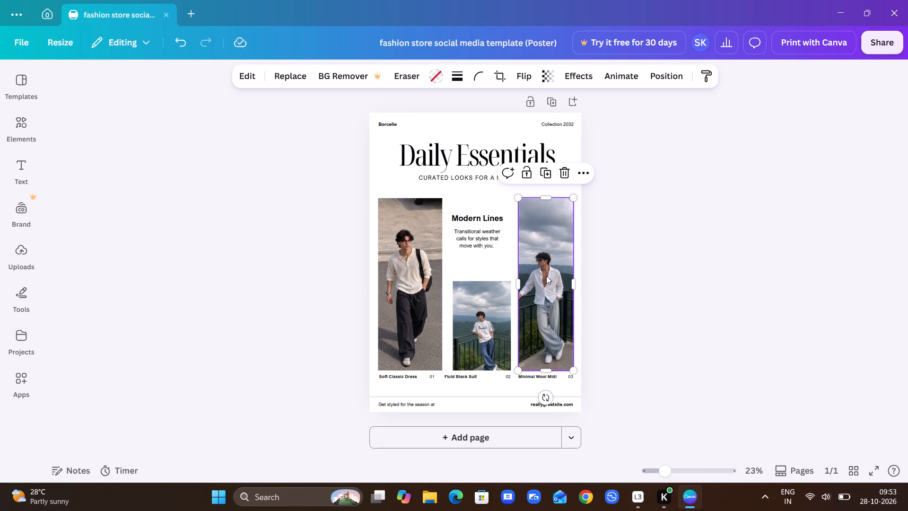
{"action": "left_click_drag", "start_coordinate": [518, 279], "coordinate": [452, 297]}
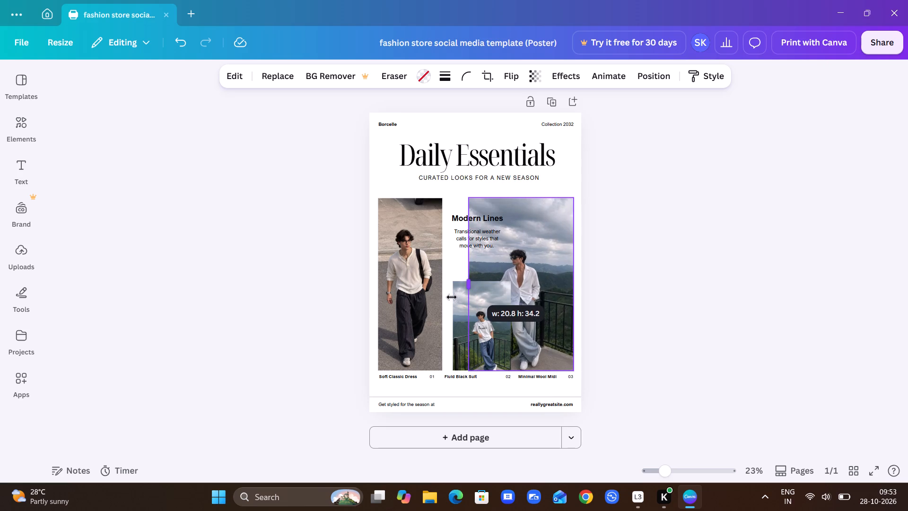
{"action": "left_click_drag", "start_coordinate": [452, 297], "coordinate": [466, 287]}
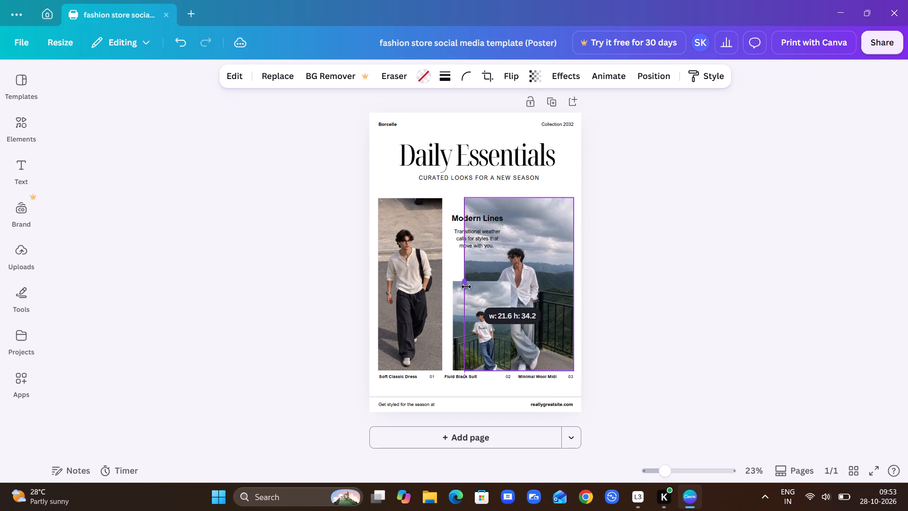
{"action": "left_click_drag", "start_coordinate": [466, 287], "coordinate": [469, 286]}
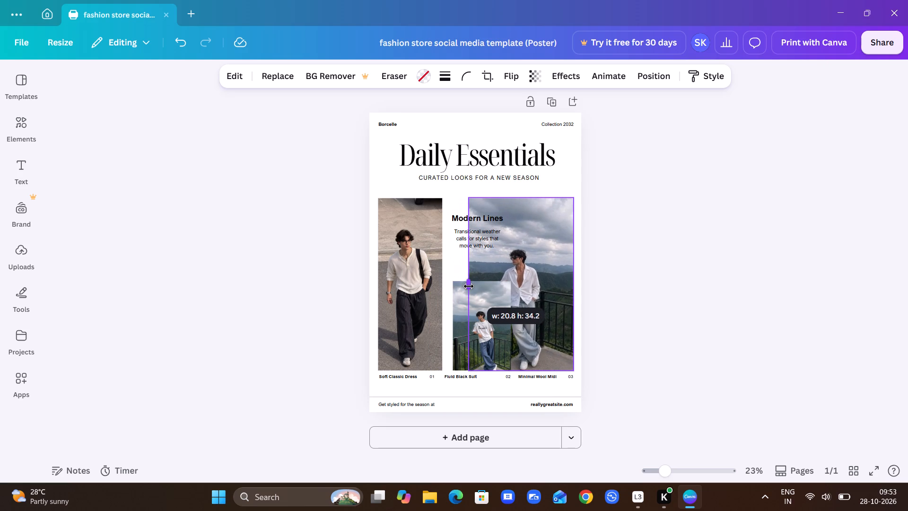
{"action": "left_click_drag", "start_coordinate": [469, 286], "coordinate": [476, 280]}
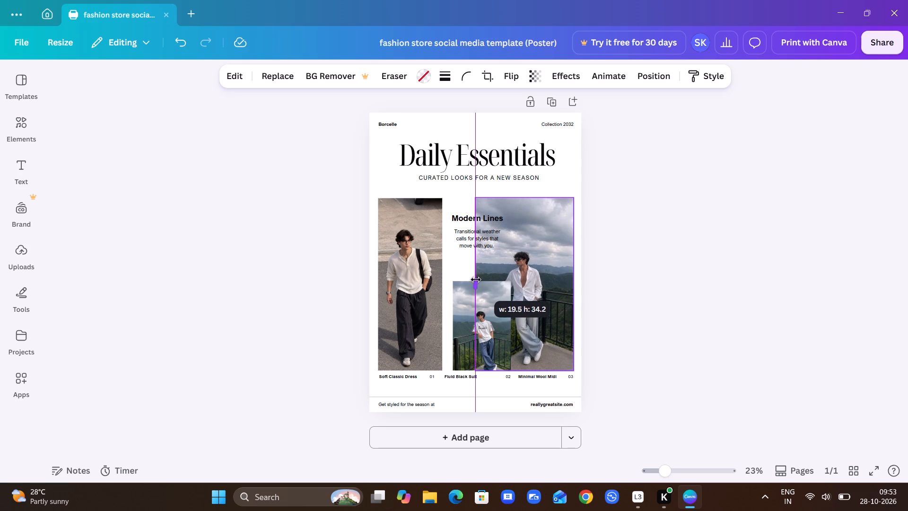
{"action": "left_click_drag", "start_coordinate": [476, 280], "coordinate": [519, 270]}
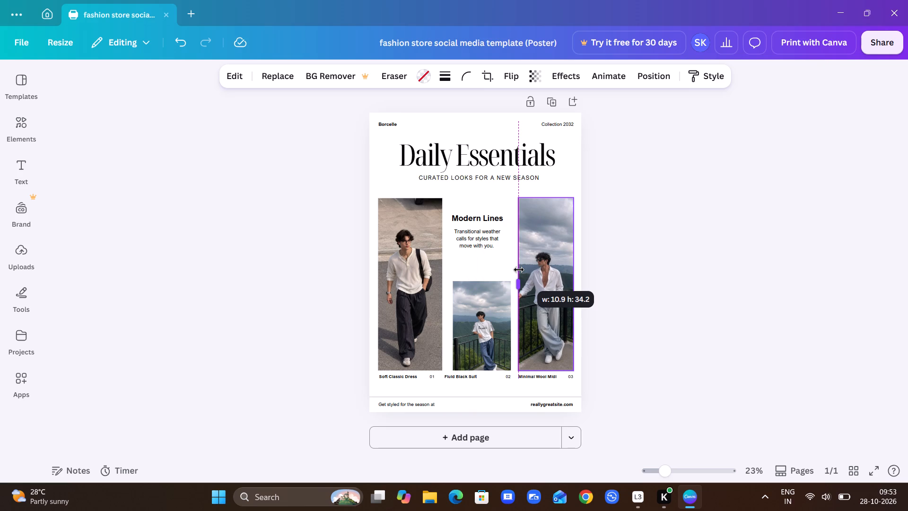
{"action": "left_click_drag", "start_coordinate": [519, 270], "coordinate": [514, 272]}
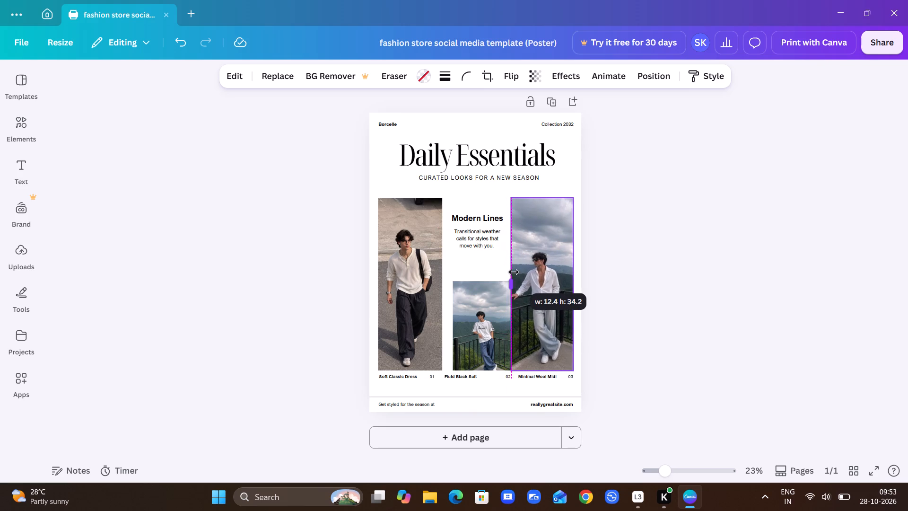
{"action": "left_click_drag", "start_coordinate": [514, 272], "coordinate": [515, 272]}
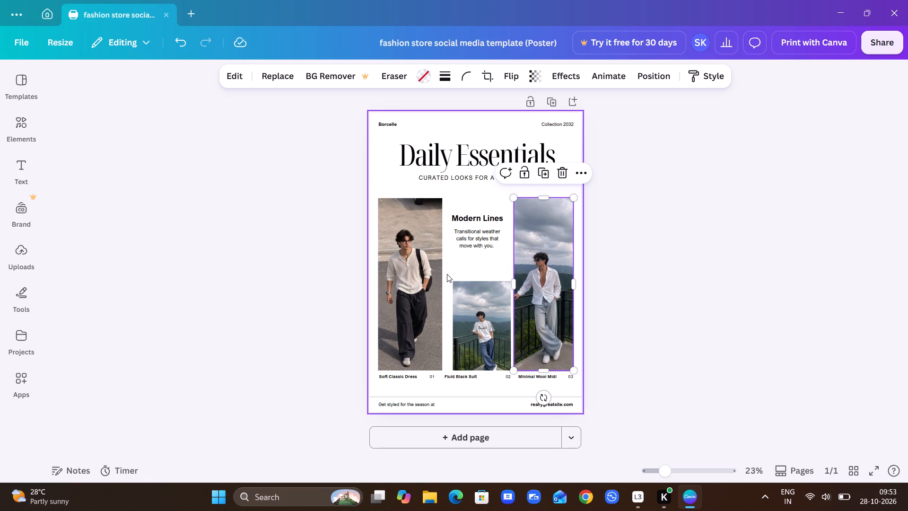
Move the Fluid Black Suit photo slightly left, roughly centring it between the two outer photos with their bottoms aligned.
{"action": "left_click_drag", "start_coordinate": [478, 298], "coordinate": [472, 299]}
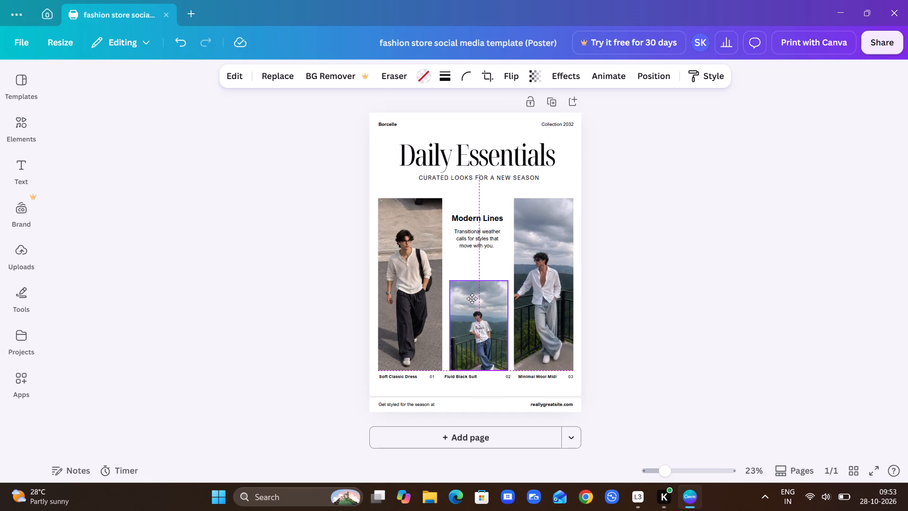
{"action": "left_click_drag", "start_coordinate": [472, 299], "coordinate": [472, 298]}
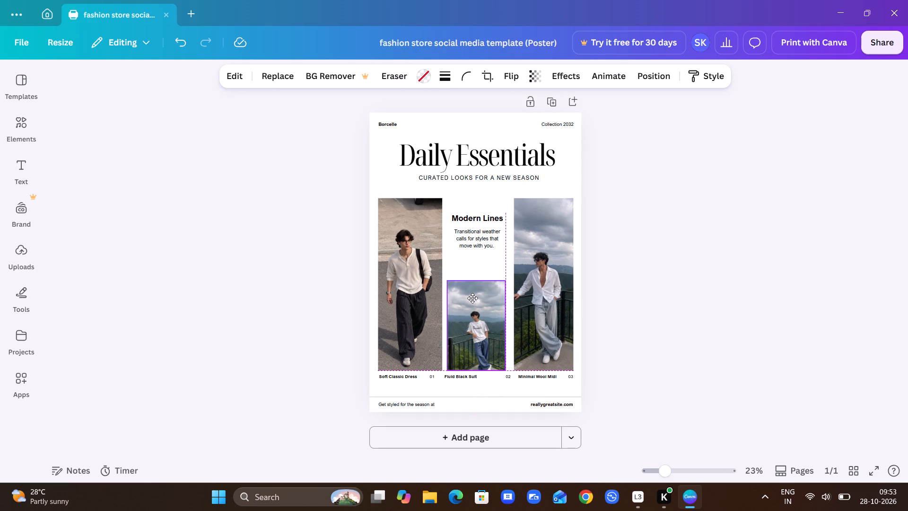
{"action": "left_click_drag", "start_coordinate": [472, 298], "coordinate": [472, 297]}
{"action": "left_click", "coordinate": [472, 297]}
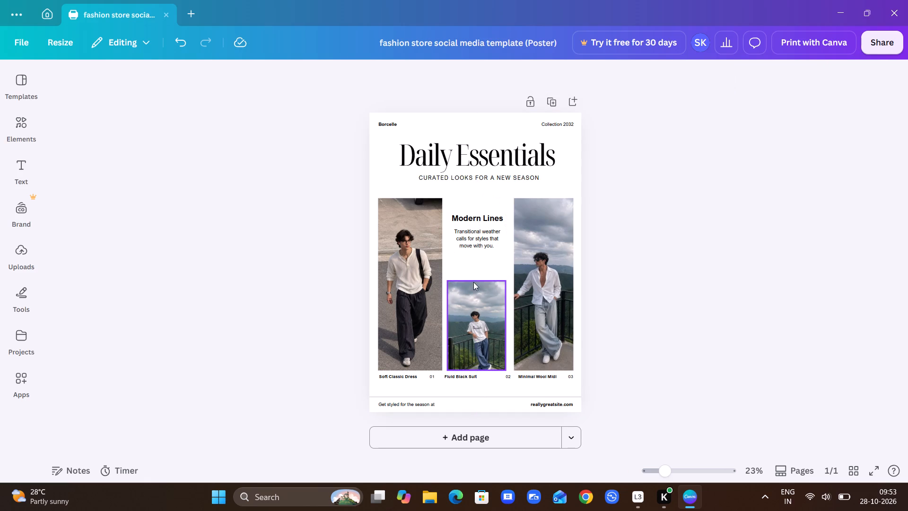
Extend the Fluid Black Suit photo upward to about 11.5 by 34.2 so its top aligns with the outer photos.
{"action": "double_click", "coordinate": [474, 281]}
{"action": "left_click_drag", "start_coordinate": [474, 281], "coordinate": [478, 231]}
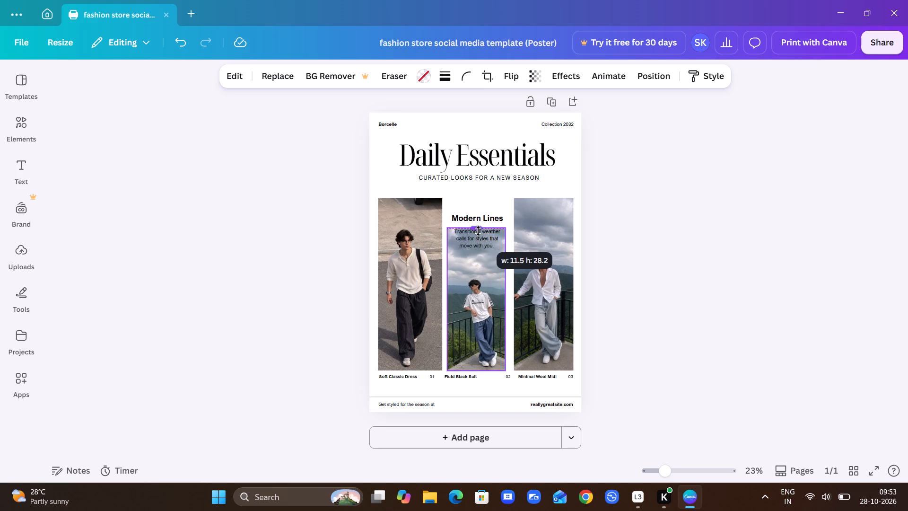
{"action": "left_click_drag", "start_coordinate": [478, 231], "coordinate": [498, 263]}
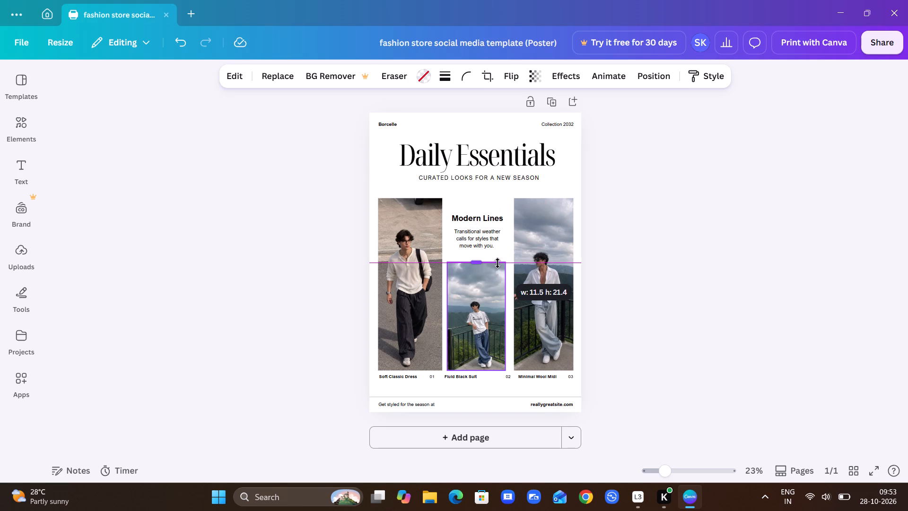
{"action": "left_click_drag", "start_coordinate": [498, 263], "coordinate": [506, 298]}
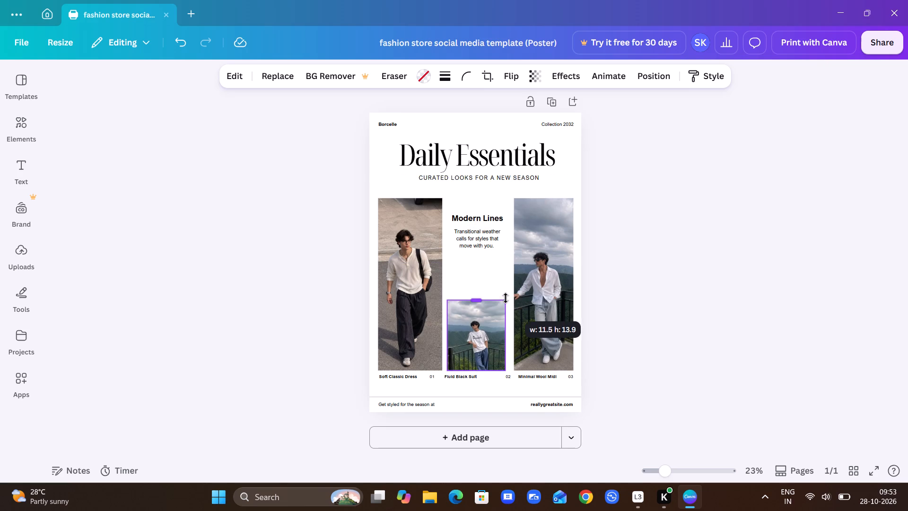
{"action": "left_click_drag", "start_coordinate": [506, 298], "coordinate": [502, 291]}
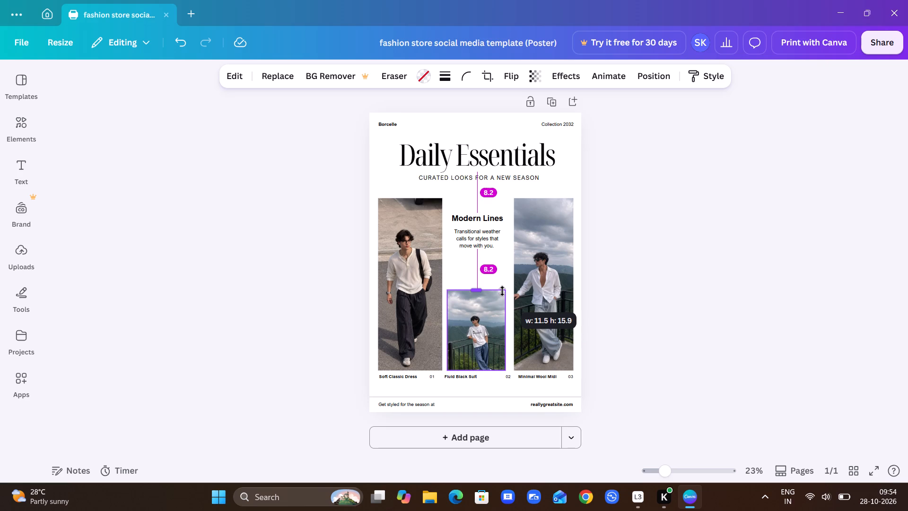
{"action": "left_click_drag", "start_coordinate": [502, 291], "coordinate": [496, 151]}
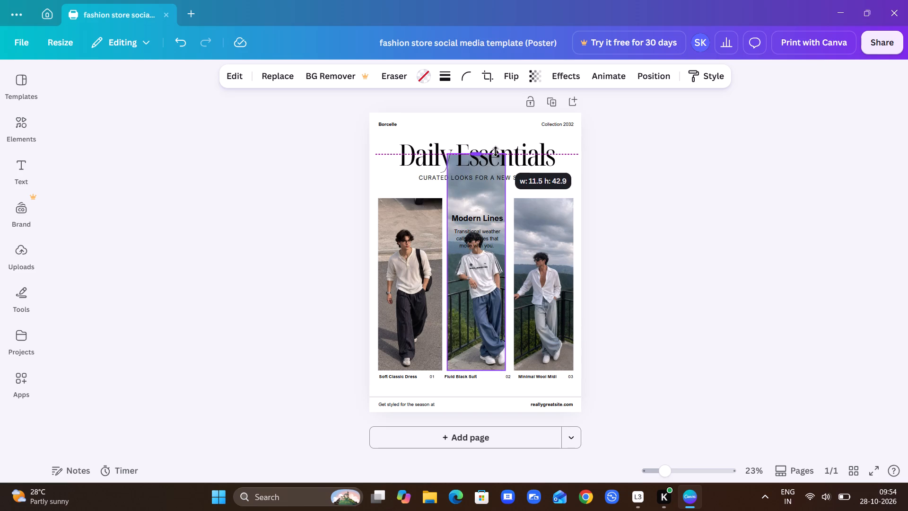
{"action": "left_click_drag", "start_coordinate": [496, 151], "coordinate": [524, 198]}
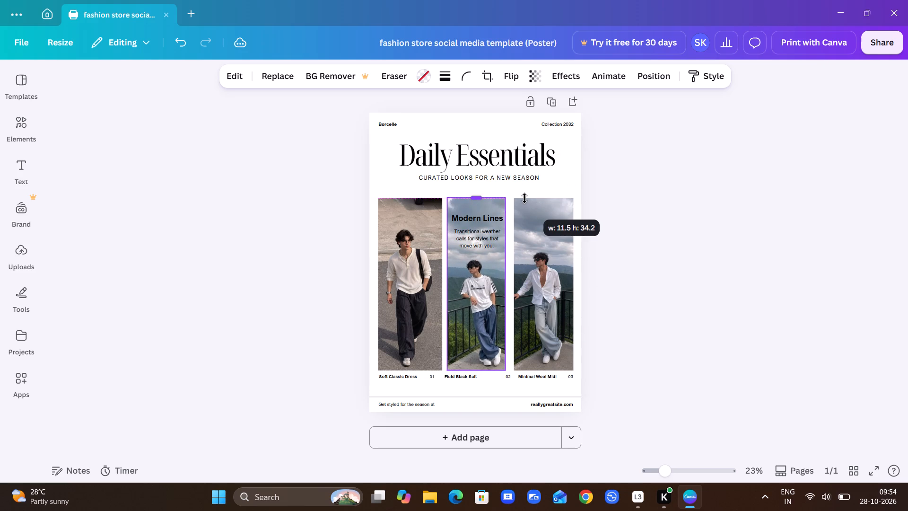
{"action": "left_click_drag", "start_coordinate": [524, 198], "coordinate": [524, 199]}
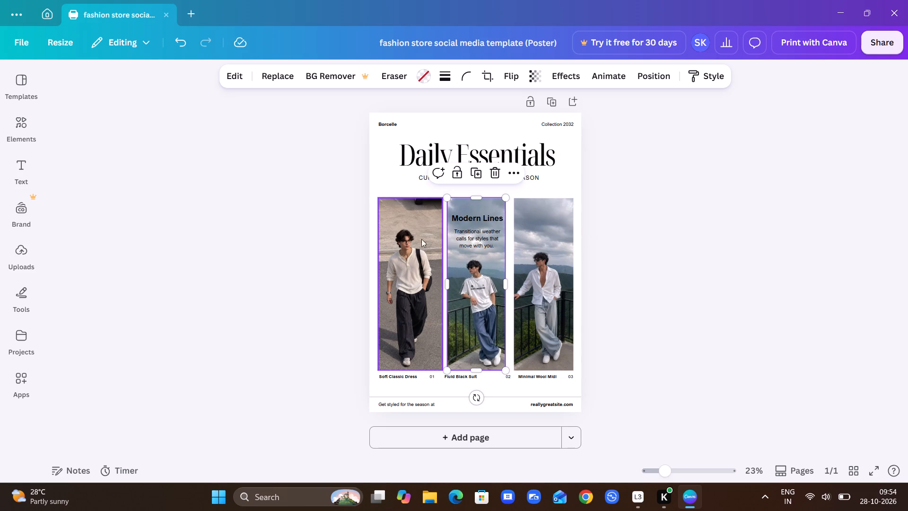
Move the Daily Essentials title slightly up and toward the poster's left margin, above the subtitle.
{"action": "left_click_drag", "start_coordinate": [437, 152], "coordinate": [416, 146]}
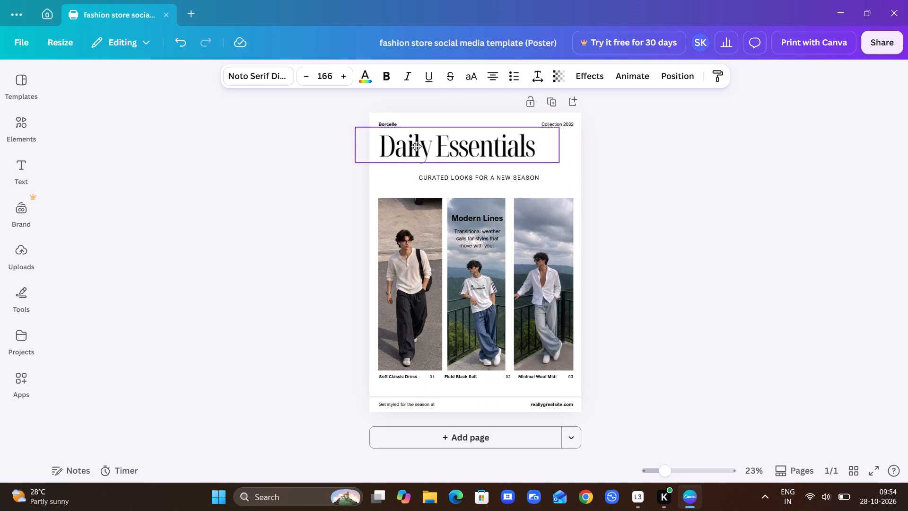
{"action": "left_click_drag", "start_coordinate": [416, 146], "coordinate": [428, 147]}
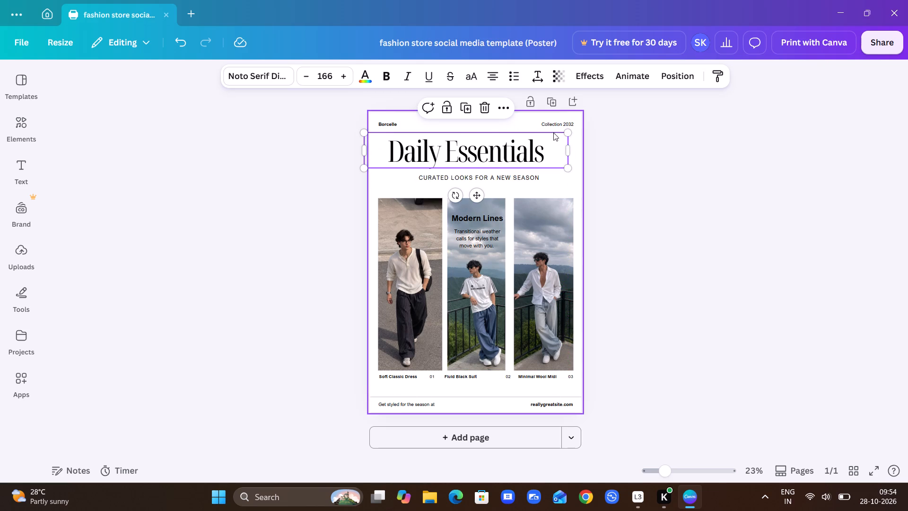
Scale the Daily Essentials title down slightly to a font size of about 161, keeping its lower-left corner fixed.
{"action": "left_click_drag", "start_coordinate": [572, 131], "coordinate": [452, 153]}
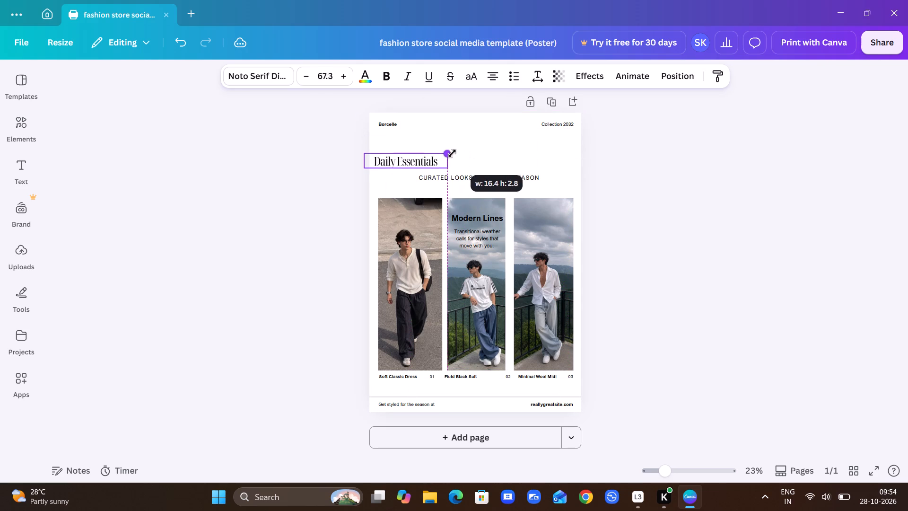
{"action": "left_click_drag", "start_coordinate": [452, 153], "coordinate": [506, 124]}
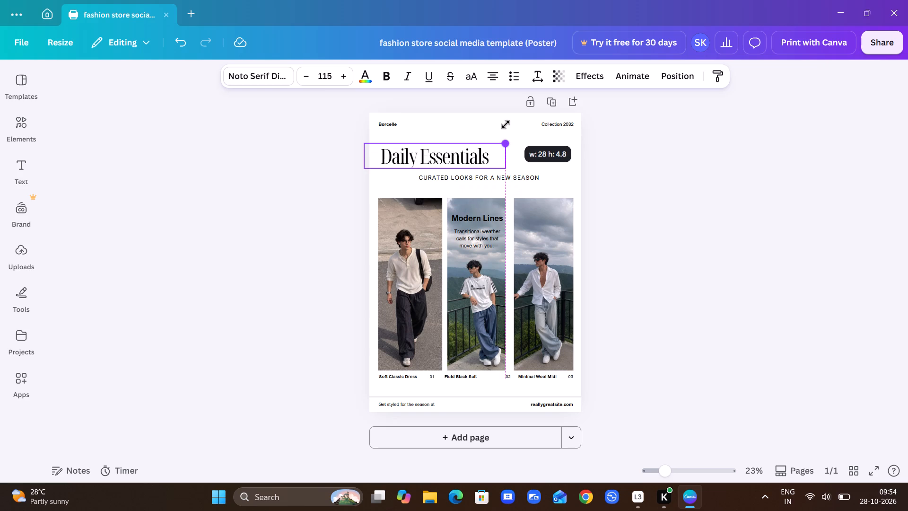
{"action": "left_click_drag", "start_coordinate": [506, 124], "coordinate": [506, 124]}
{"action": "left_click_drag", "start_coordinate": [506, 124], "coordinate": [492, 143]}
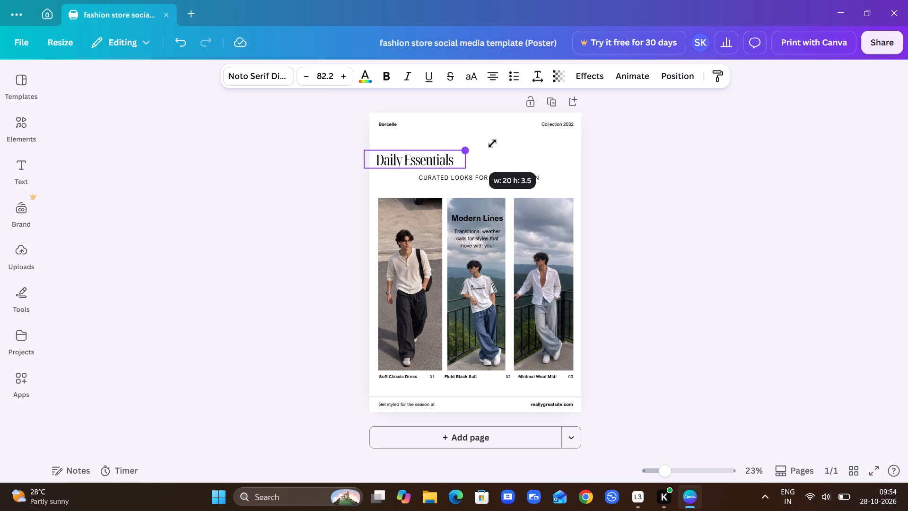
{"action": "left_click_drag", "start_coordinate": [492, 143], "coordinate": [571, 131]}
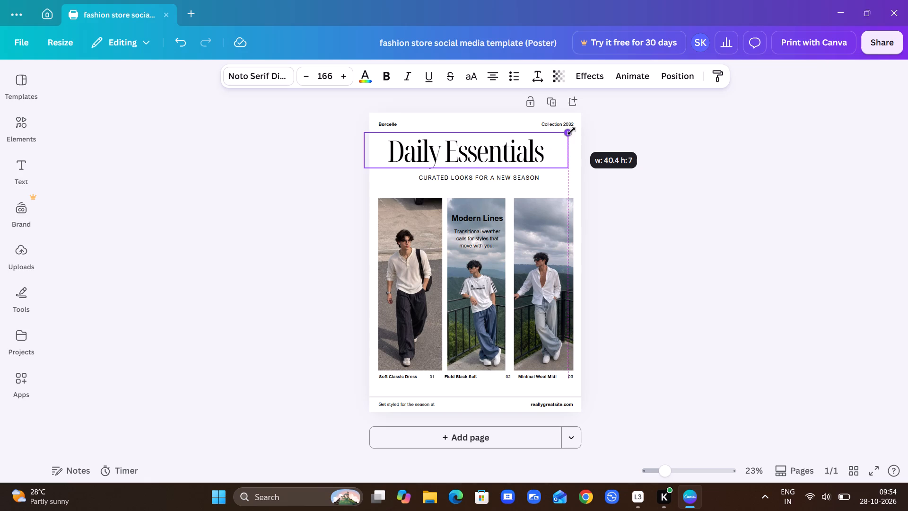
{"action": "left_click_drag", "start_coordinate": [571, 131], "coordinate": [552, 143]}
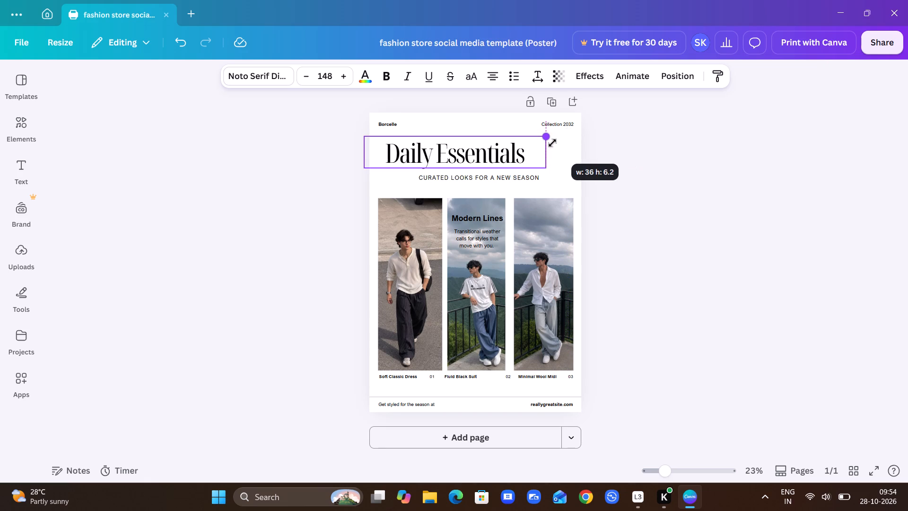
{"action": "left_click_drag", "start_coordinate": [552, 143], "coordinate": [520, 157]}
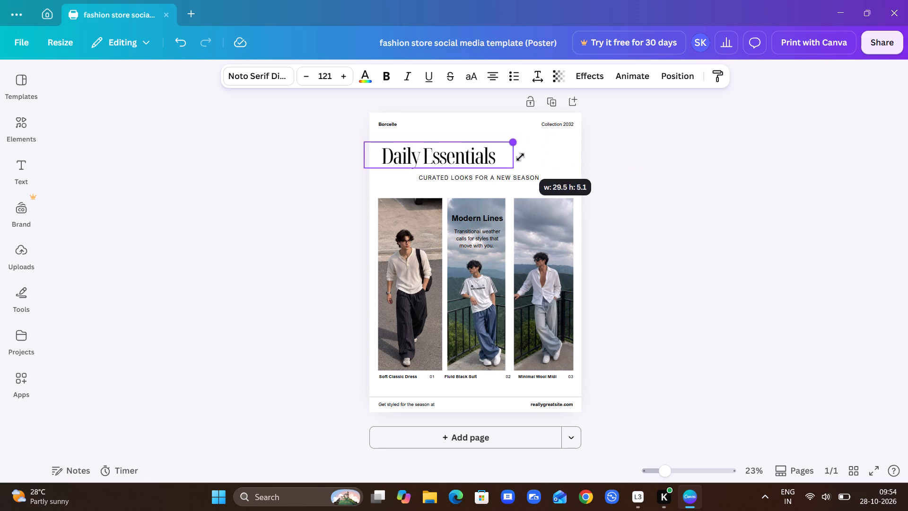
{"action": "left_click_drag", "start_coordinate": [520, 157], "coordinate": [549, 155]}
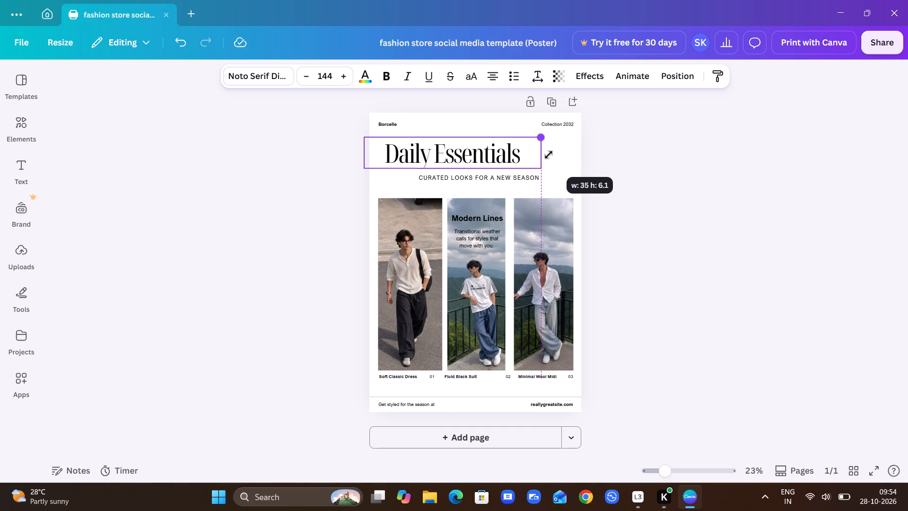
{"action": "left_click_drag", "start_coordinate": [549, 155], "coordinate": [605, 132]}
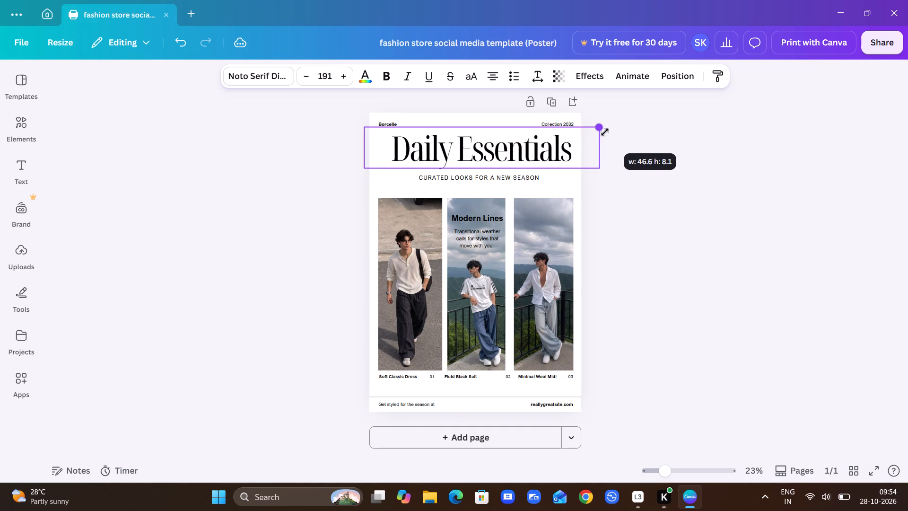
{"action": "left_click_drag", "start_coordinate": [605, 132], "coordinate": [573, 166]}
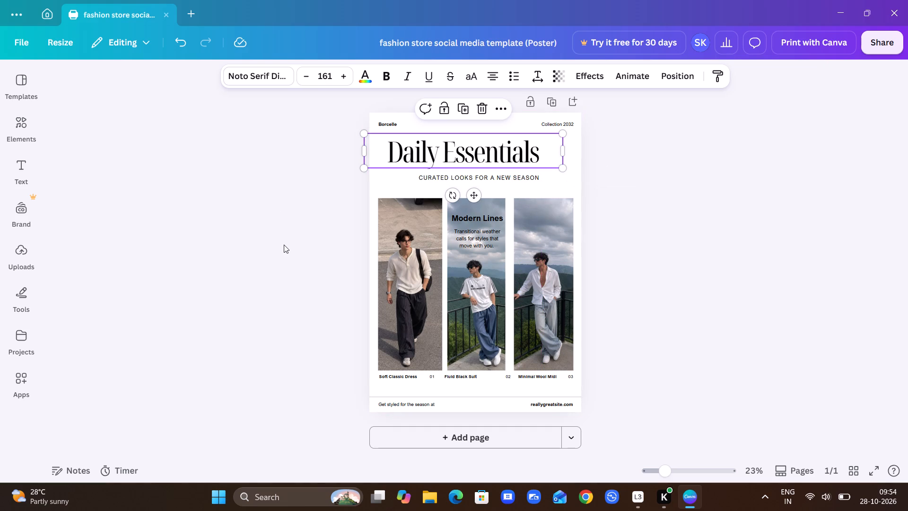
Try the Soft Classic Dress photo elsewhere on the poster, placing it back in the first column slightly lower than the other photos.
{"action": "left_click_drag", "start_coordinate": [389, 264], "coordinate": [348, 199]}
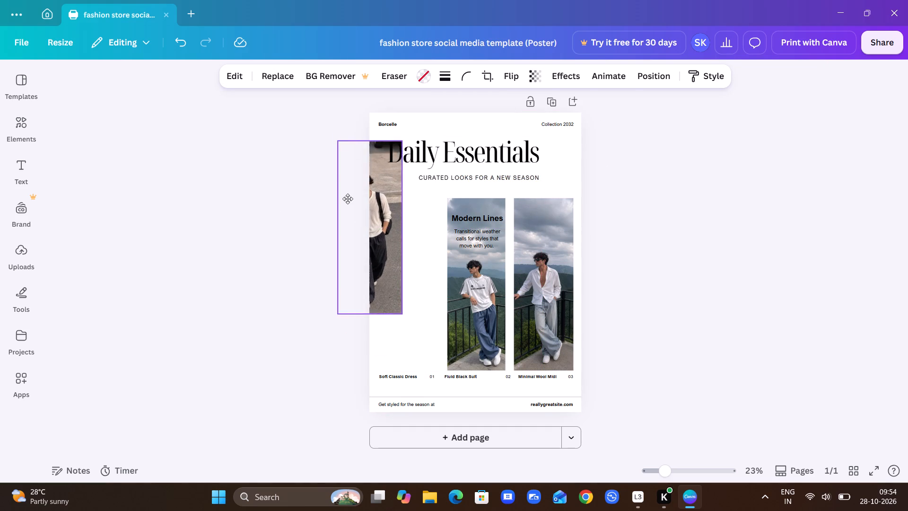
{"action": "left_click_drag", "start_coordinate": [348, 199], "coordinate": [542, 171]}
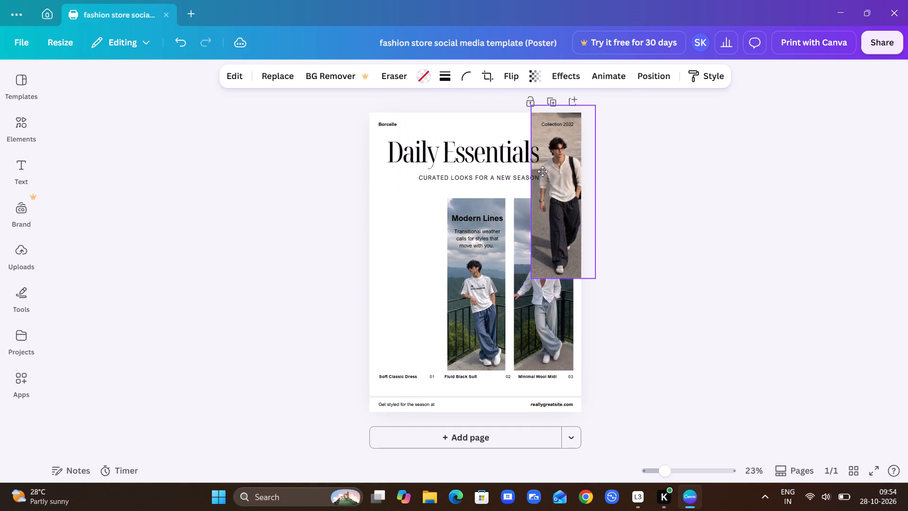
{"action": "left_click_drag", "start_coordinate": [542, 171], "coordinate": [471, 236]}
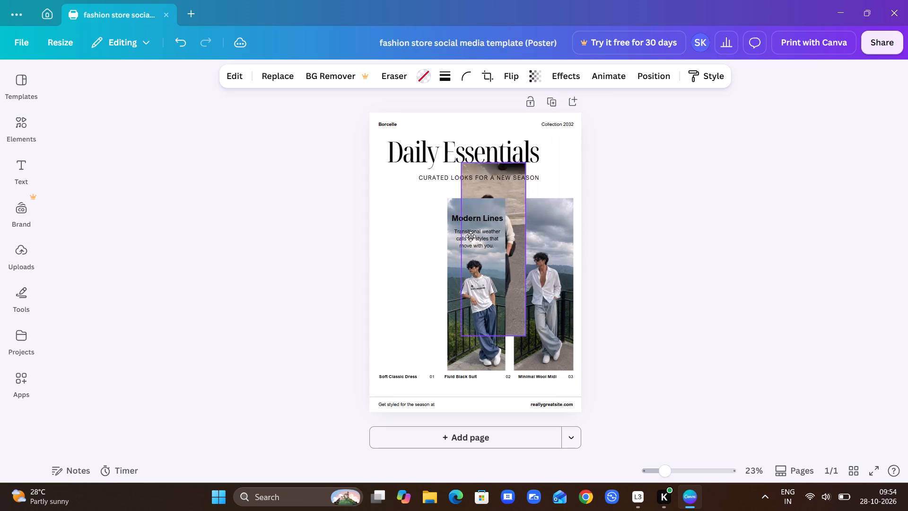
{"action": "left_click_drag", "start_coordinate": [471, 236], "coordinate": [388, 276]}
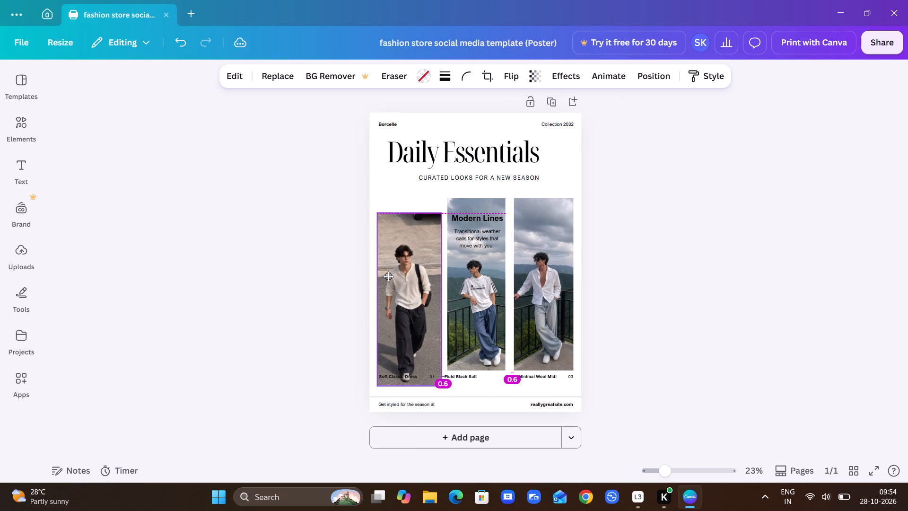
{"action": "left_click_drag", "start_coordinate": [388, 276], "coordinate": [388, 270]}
Apply the Black White Minimalist Fashion Collection Poster template, titled Classic Meets Modern Style, to the page.
{"action": "left_click", "coordinate": [35, 80]}
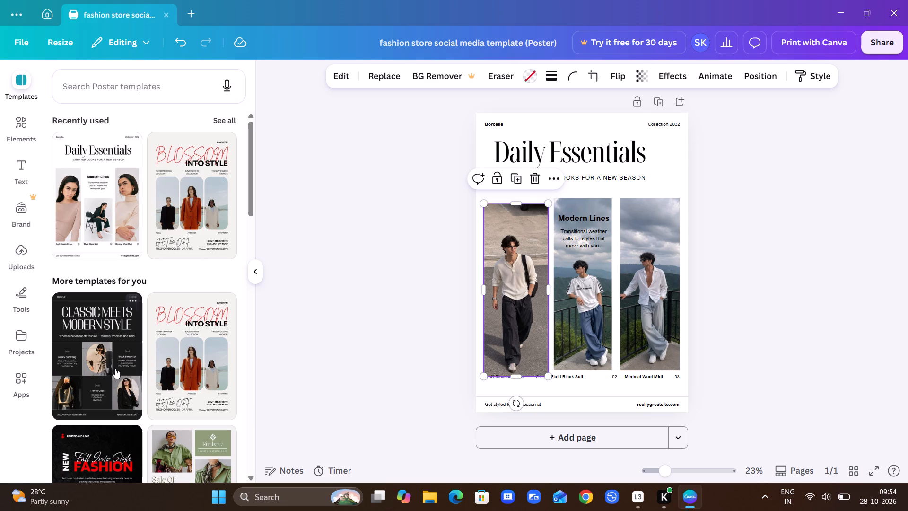
{"action": "left_click", "coordinate": [107, 341]}
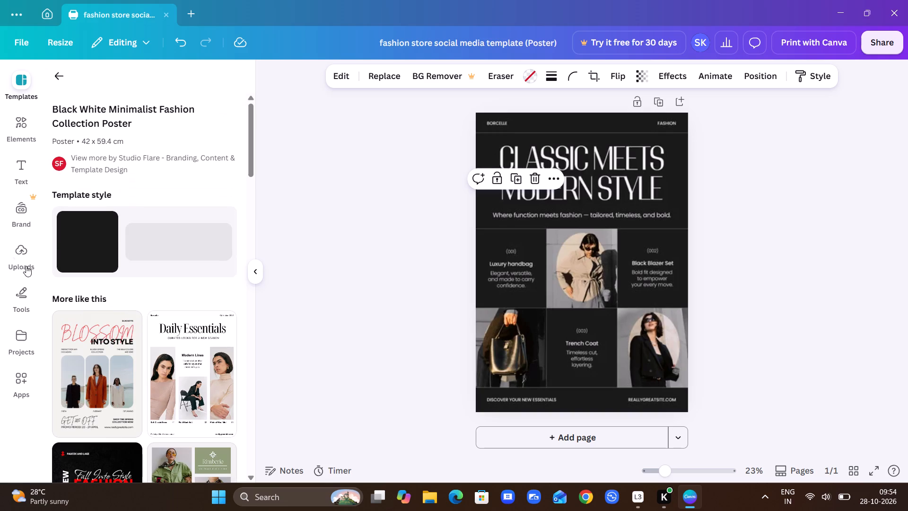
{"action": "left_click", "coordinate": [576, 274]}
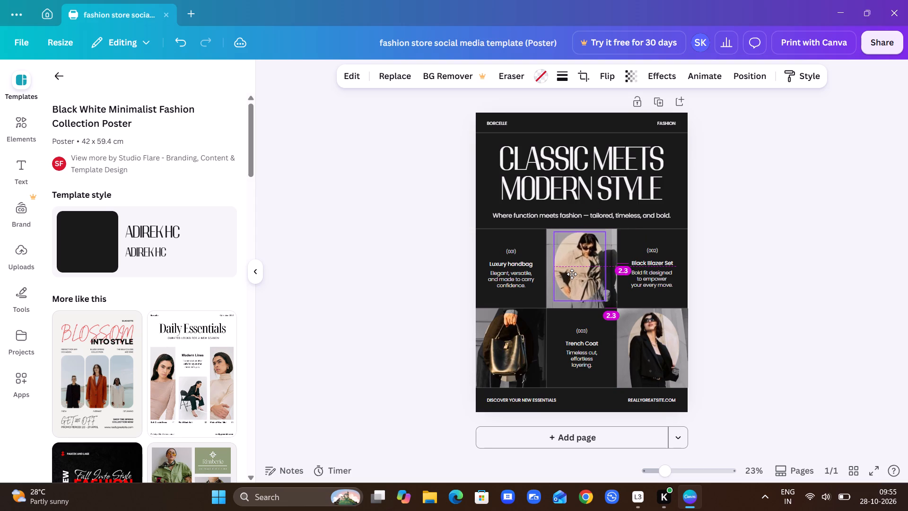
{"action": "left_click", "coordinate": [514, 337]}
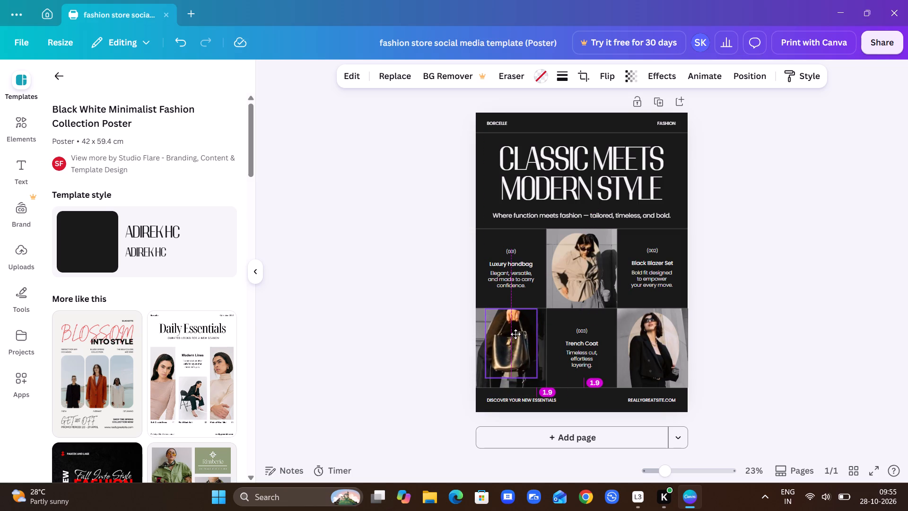
Try the black blazer photo at much larger sizes, bringing it back into its bottom-row cell at about 10.4 by 14 cm.
{"action": "left_click", "coordinate": [654, 335]}
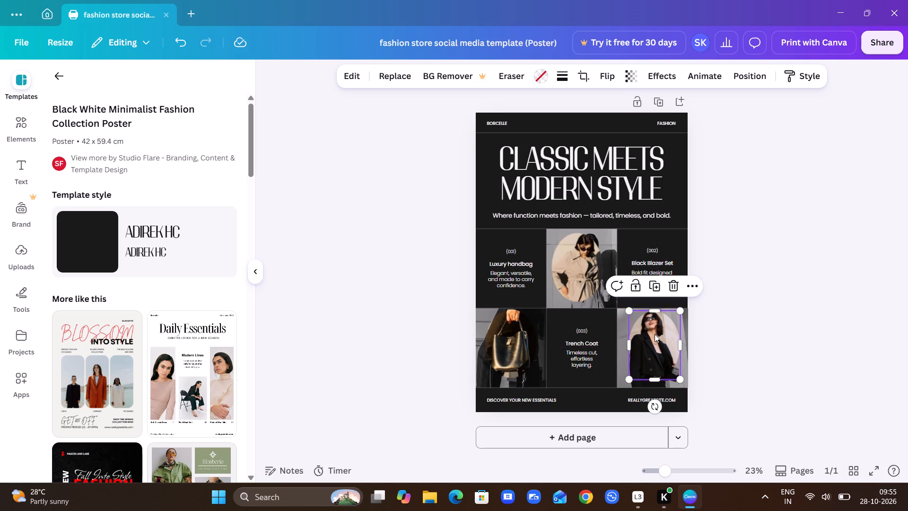
{"action": "left_click_drag", "start_coordinate": [626, 311], "coordinate": [529, 257]}
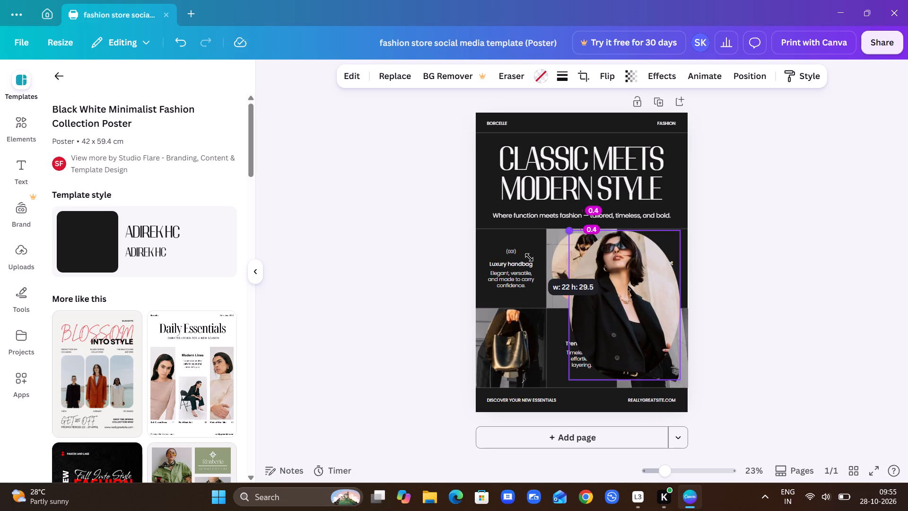
{"action": "left_click_drag", "start_coordinate": [529, 257], "coordinate": [580, 282]}
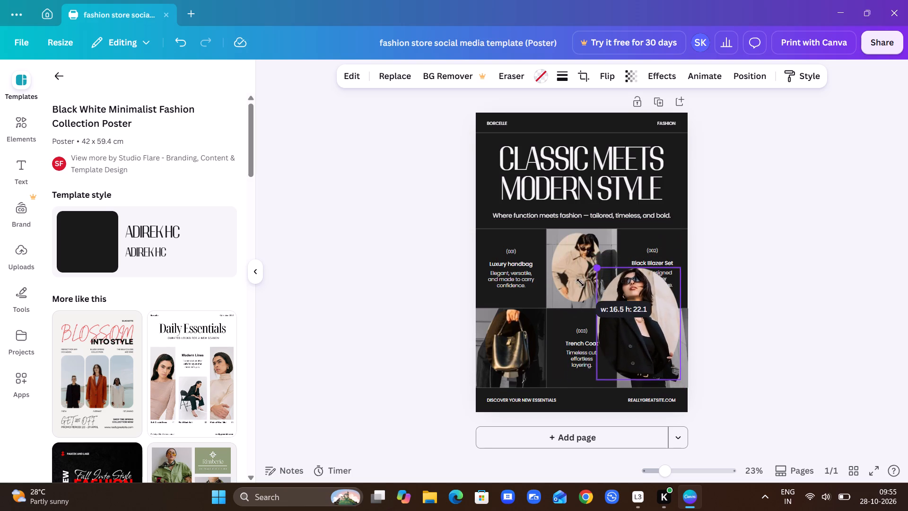
{"action": "left_click_drag", "start_coordinate": [580, 282], "coordinate": [592, 292]}
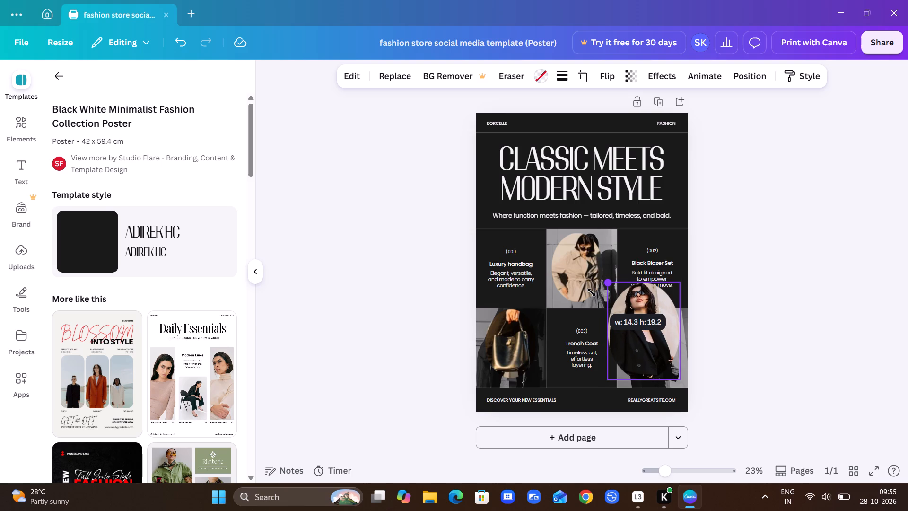
{"action": "left_click_drag", "start_coordinate": [592, 292], "coordinate": [568, 281]}
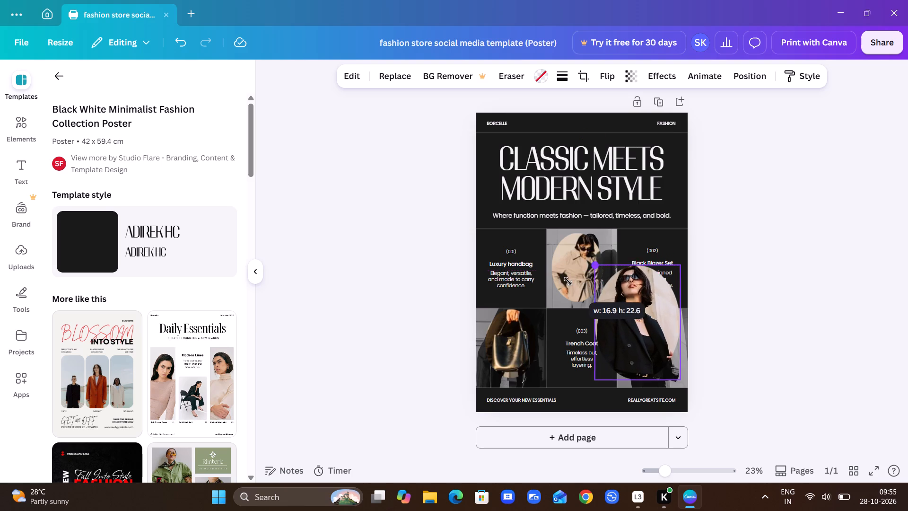
{"action": "left_click_drag", "start_coordinate": [568, 281], "coordinate": [566, 281]}
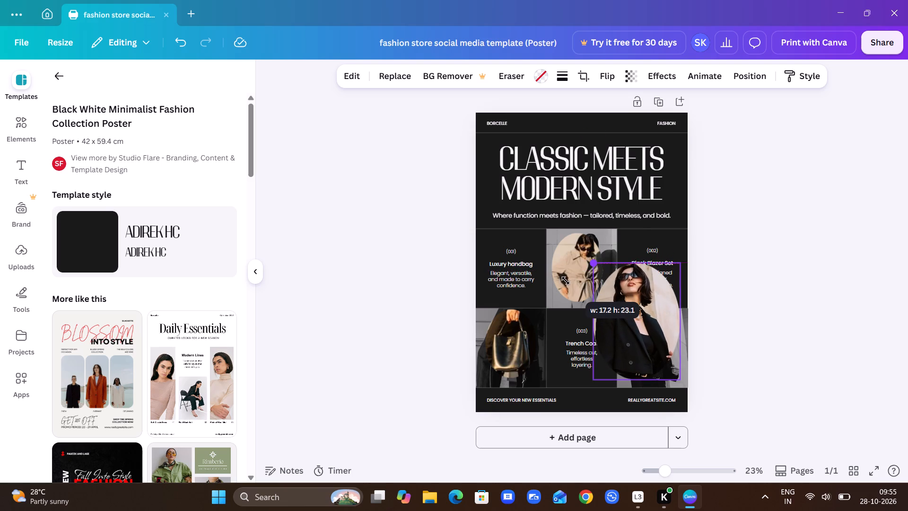
{"action": "left_click_drag", "start_coordinate": [566, 281], "coordinate": [523, 239]}
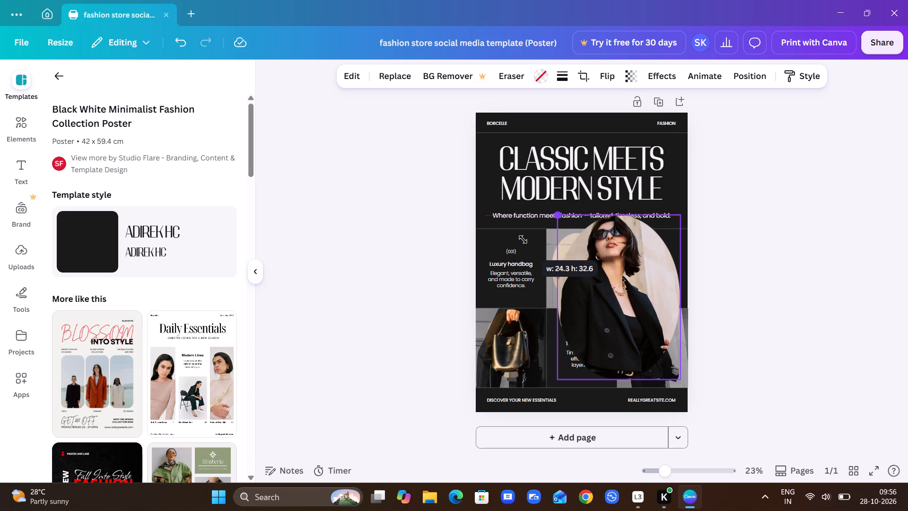
{"action": "left_click_drag", "start_coordinate": [523, 239], "coordinate": [501, 230]}
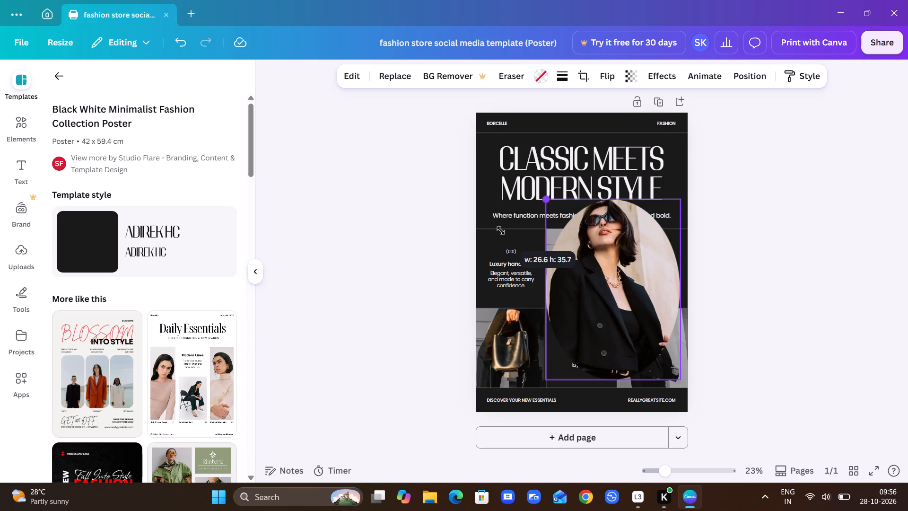
{"action": "left_click_drag", "start_coordinate": [501, 230], "coordinate": [501, 206]}
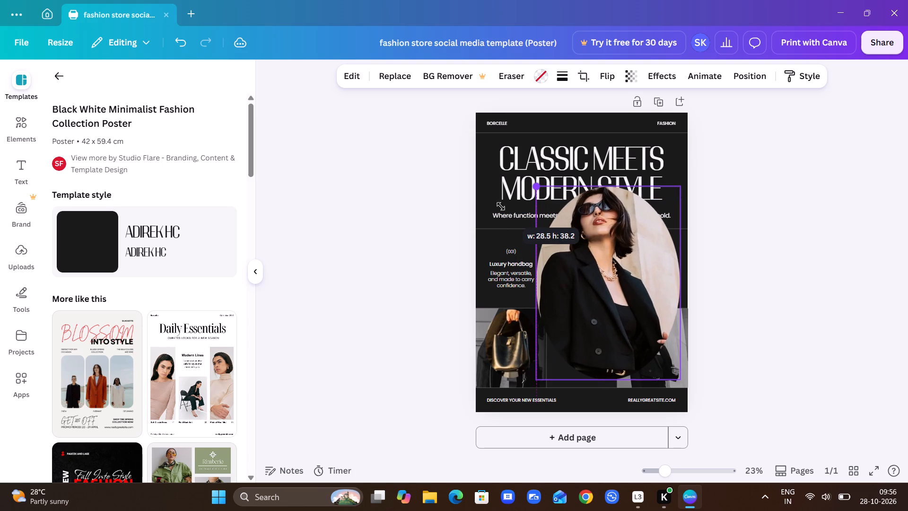
{"action": "left_click_drag", "start_coordinate": [501, 206], "coordinate": [484, 203]}
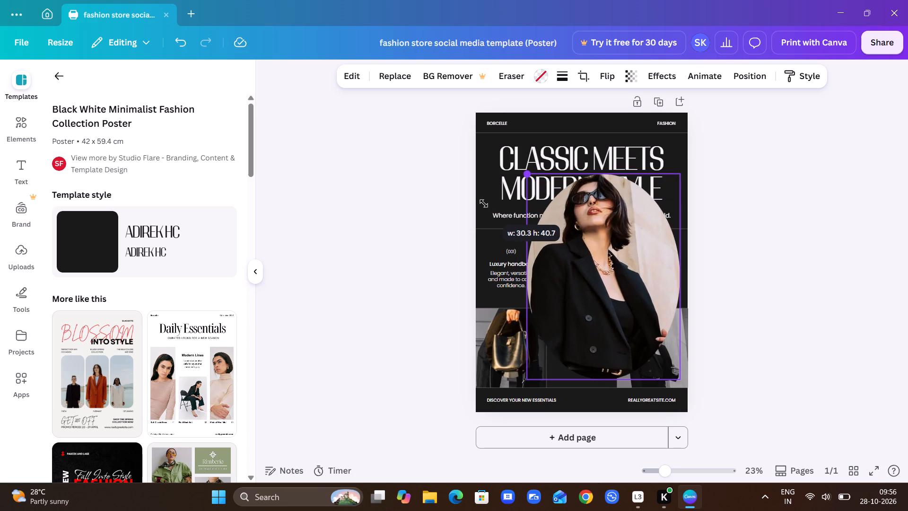
{"action": "left_click_drag", "start_coordinate": [484, 203], "coordinate": [515, 208]}
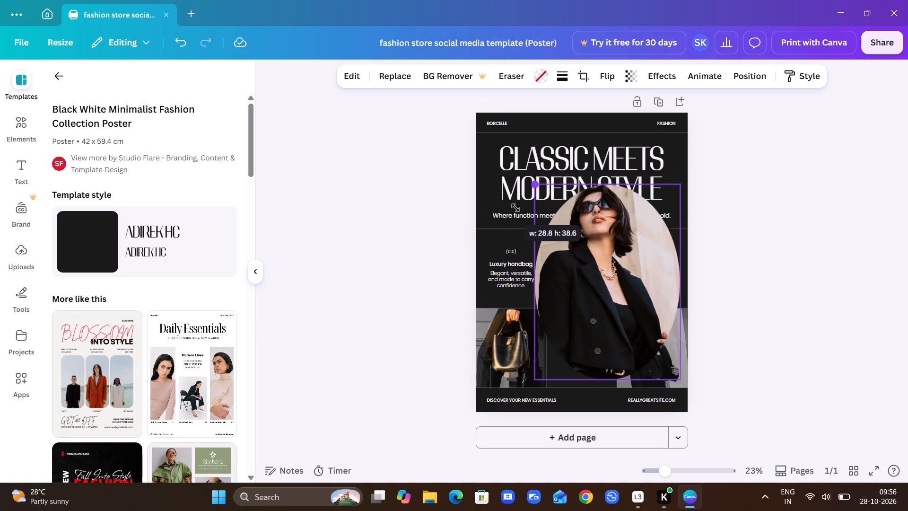
{"action": "left_click_drag", "start_coordinate": [515, 208], "coordinate": [541, 222]}
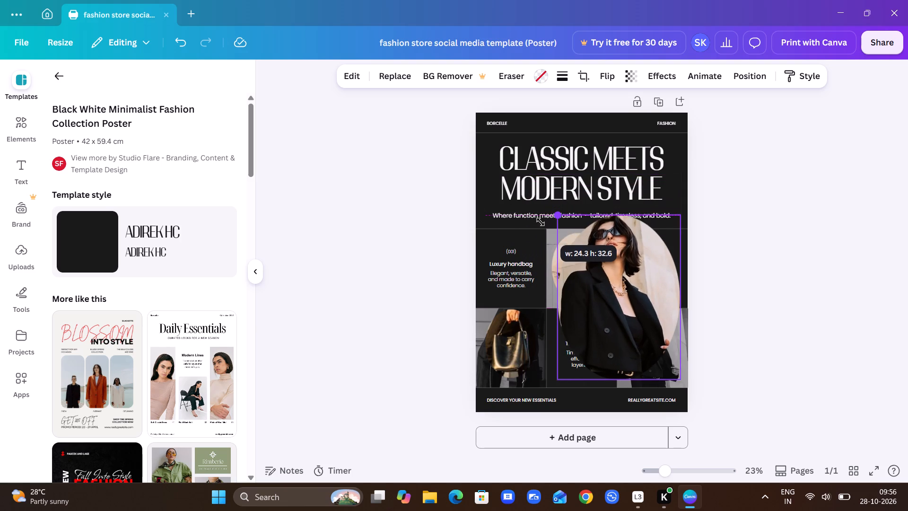
{"action": "left_click_drag", "start_coordinate": [541, 222], "coordinate": [580, 261]}
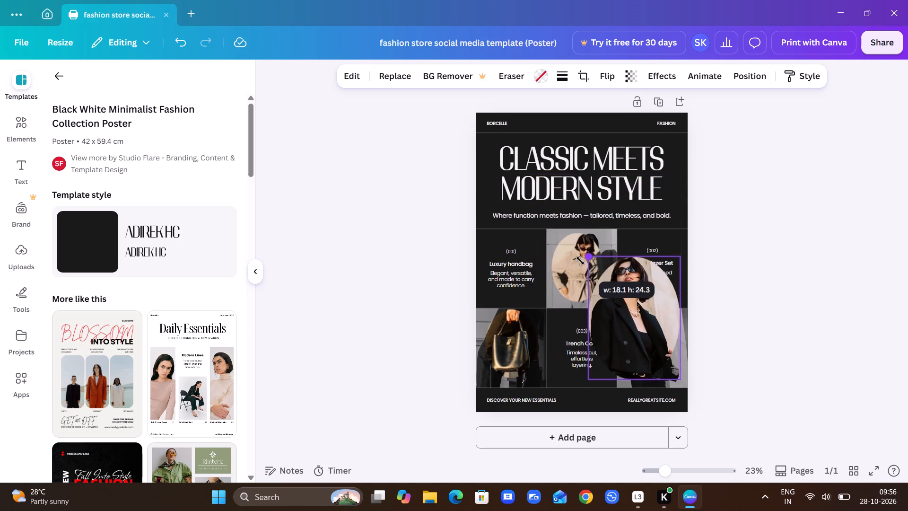
{"action": "left_click_drag", "start_coordinate": [580, 261], "coordinate": [570, 241]}
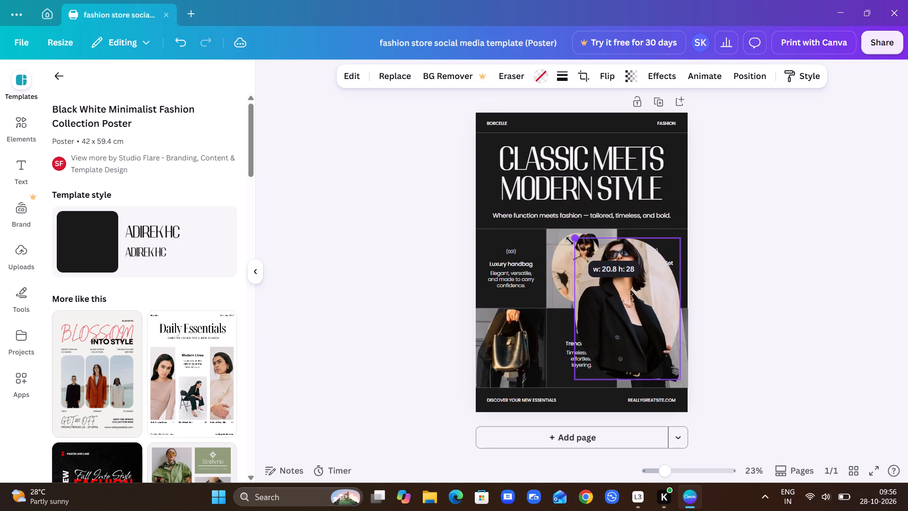
{"action": "left_click_drag", "start_coordinate": [570, 241], "coordinate": [659, 286]}
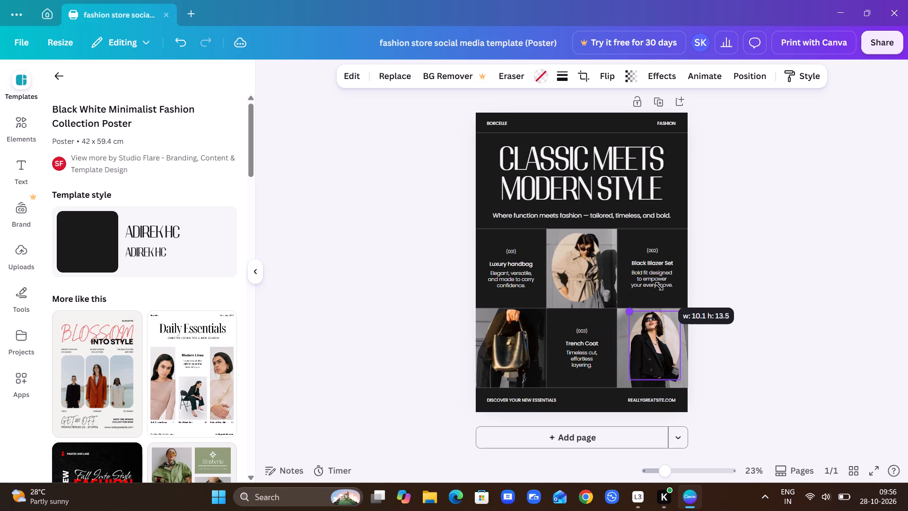
{"action": "left_click_drag", "start_coordinate": [659, 286], "coordinate": [655, 287]}
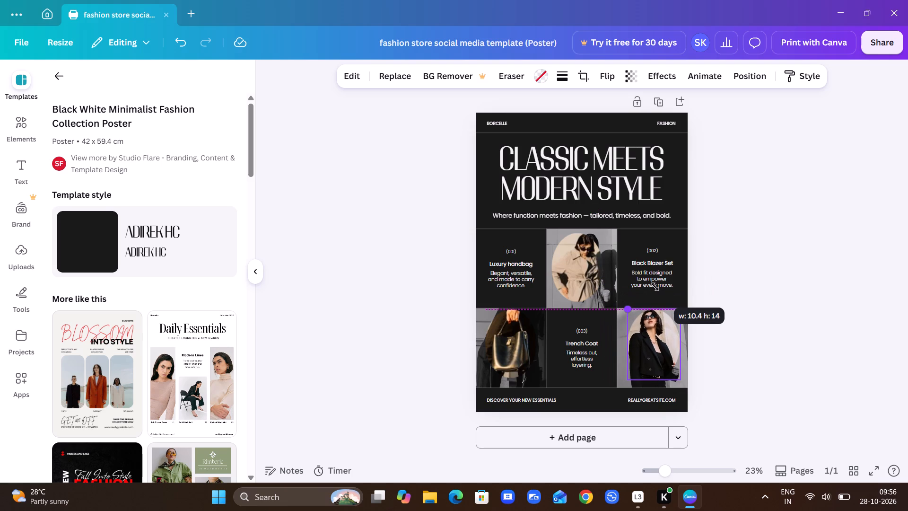
{"action": "left_click_drag", "start_coordinate": [655, 287], "coordinate": [655, 287]}
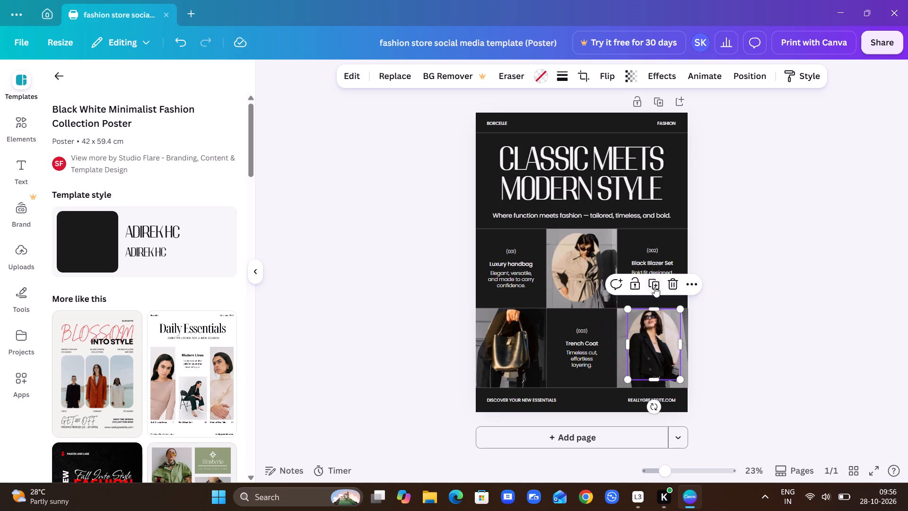
{"action": "left_click", "coordinate": [646, 328]}
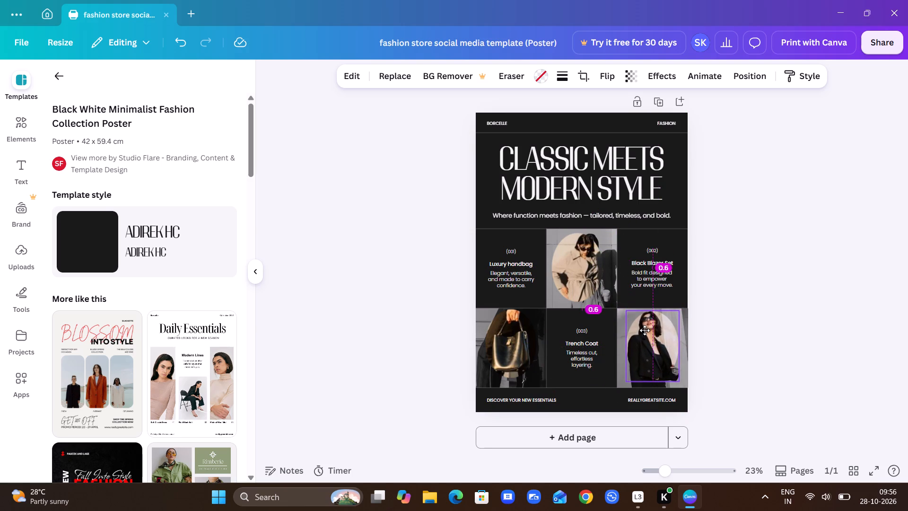
Enlarge the trench coat photo from its lower-left corner until it extends past the poster's top and right edges.
{"action": "left_click", "coordinate": [576, 274]}
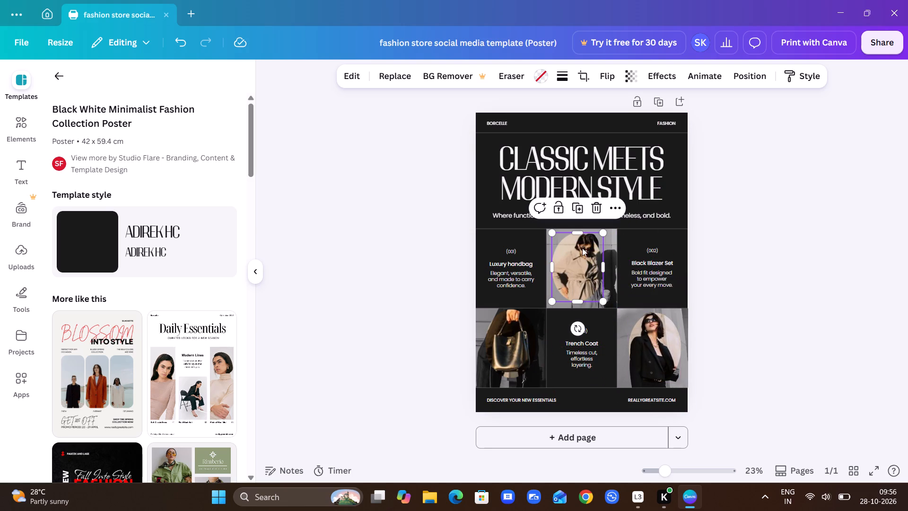
{"action": "left_click_drag", "start_coordinate": [603, 235], "coordinate": [690, 122]}
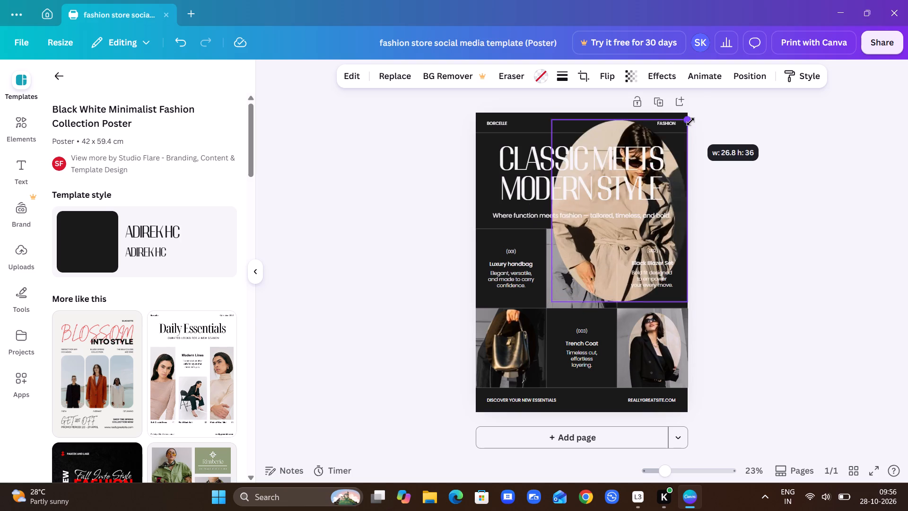
{"action": "left_click_drag", "start_coordinate": [690, 122], "coordinate": [718, 100]}
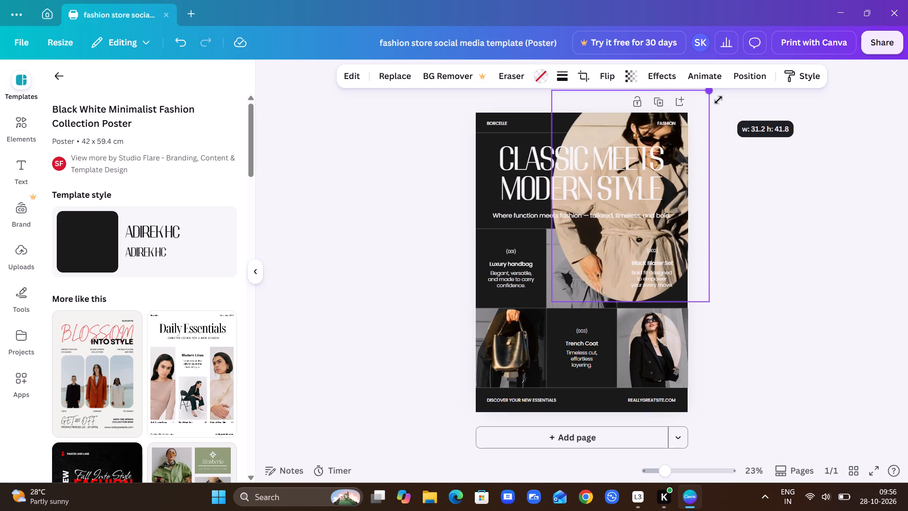
{"action": "left_click_drag", "start_coordinate": [718, 100], "coordinate": [589, 203]}
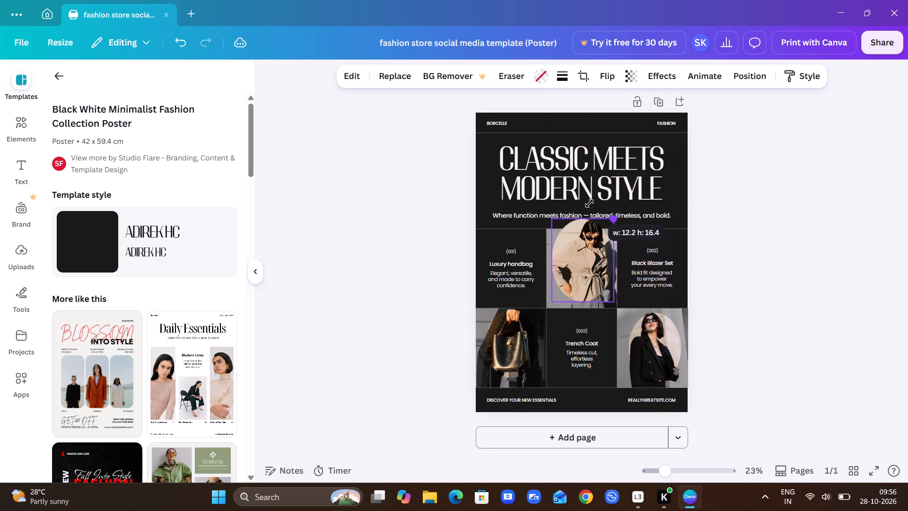
{"action": "left_click_drag", "start_coordinate": [589, 203], "coordinate": [685, 142]}
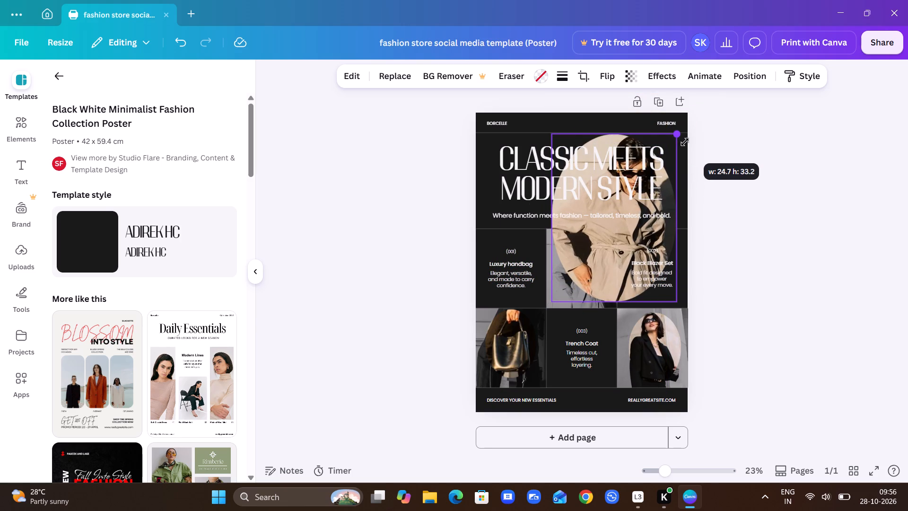
{"action": "left_click_drag", "start_coordinate": [685, 142], "coordinate": [710, 116]}
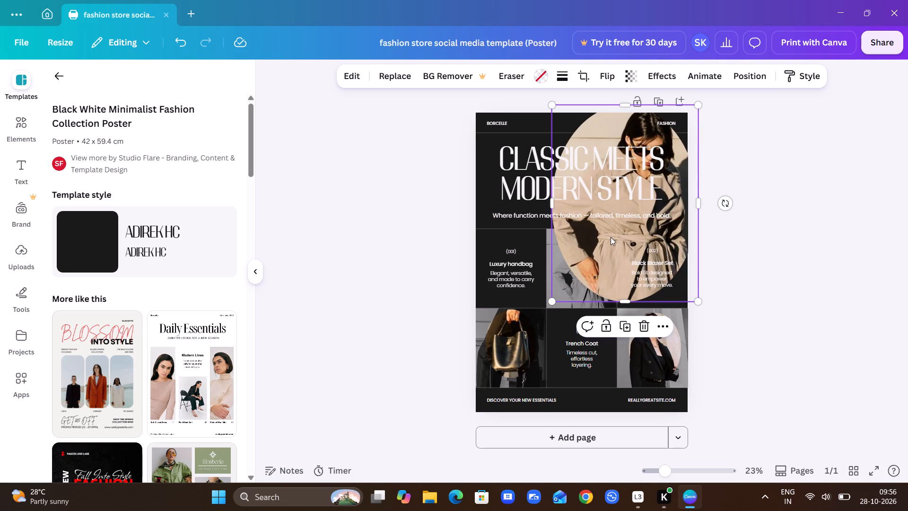
Try the enlarged trench coat photo over the poster's left side, placing it back on the right, slightly closer to the centre.
{"action": "left_click", "coordinate": [611, 237]}
{"action": "scroll", "coordinate": [517, 244], "scroll_direction": "left", "scroll_amount": 1}
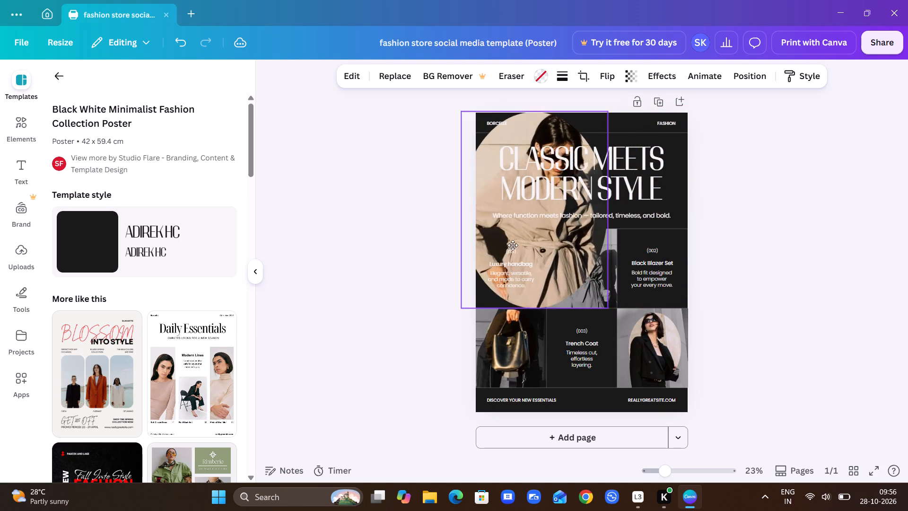
{"action": "scroll", "coordinate": [513, 245], "scroll_direction": "left", "scroll_amount": 1}
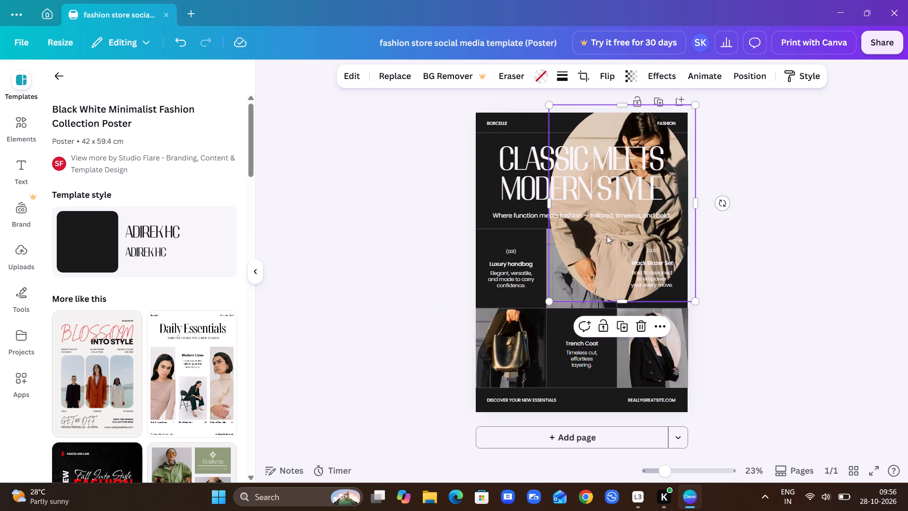
Try a tan photo colour on the Classic Meets Modern Style title, settling on coral red from the default solid colours.
{"action": "left_click", "coordinate": [542, 158]}
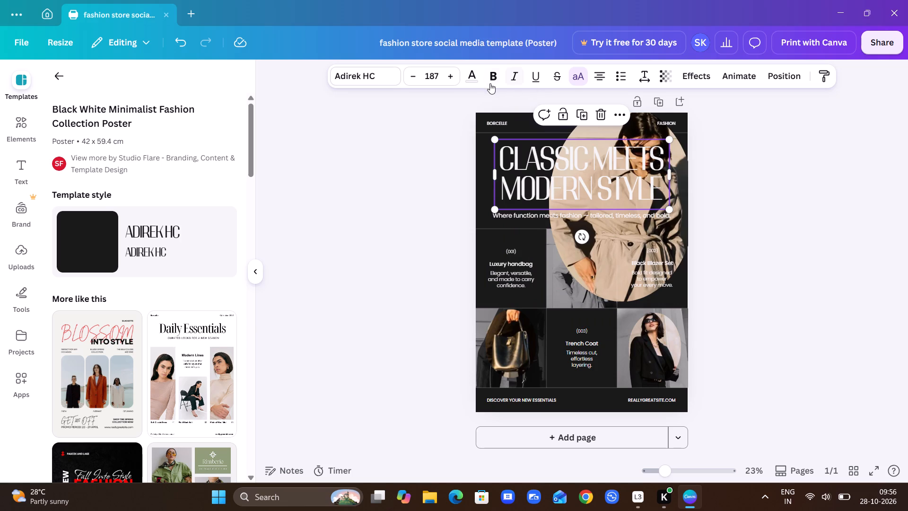
{"action": "left_click", "coordinate": [481, 79]}
{"action": "left_click", "coordinate": [473, 77]}
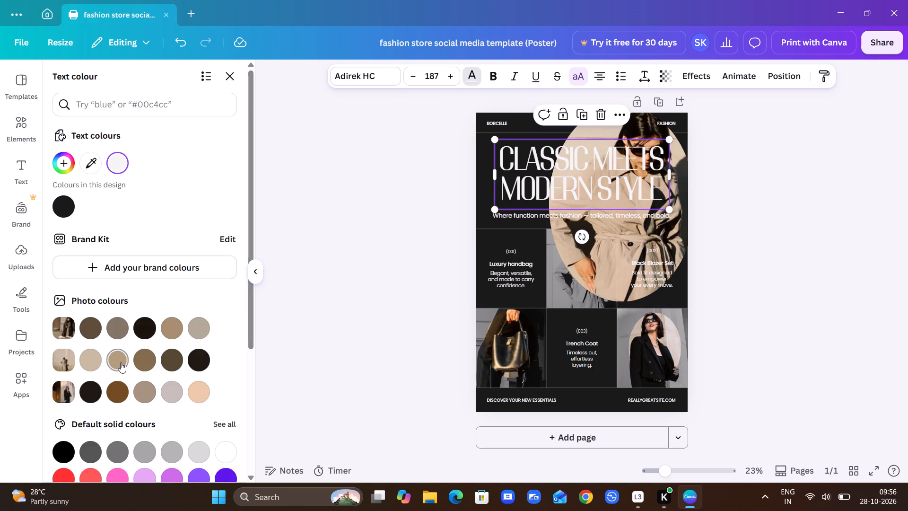
{"action": "left_click", "coordinate": [121, 362]}
{"action": "scroll", "coordinate": [121, 362], "scroll_direction": "down", "scroll_amount": 2}
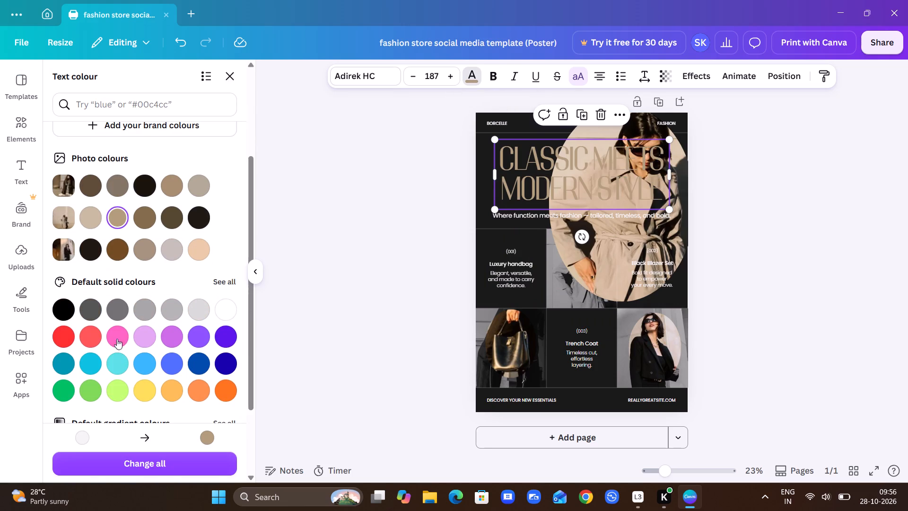
{"action": "left_click", "coordinate": [87, 338]}
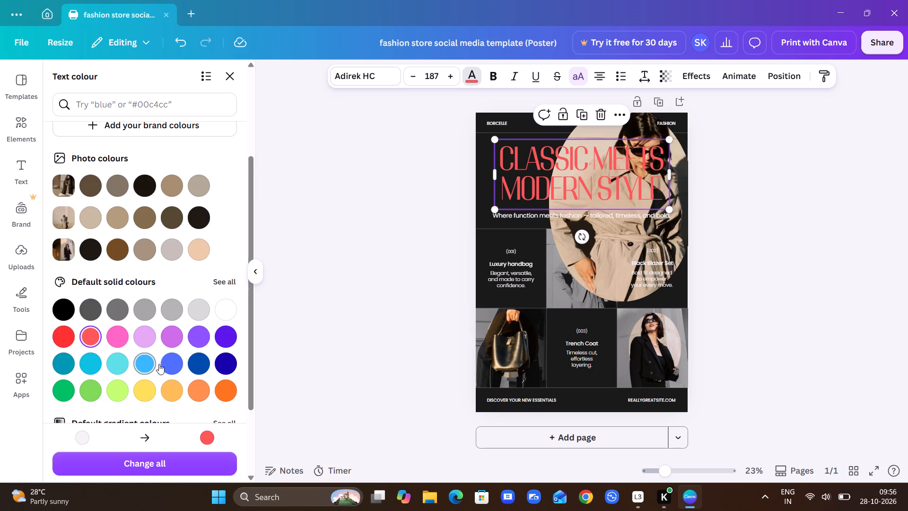
{"action": "left_click", "coordinate": [210, 359]}
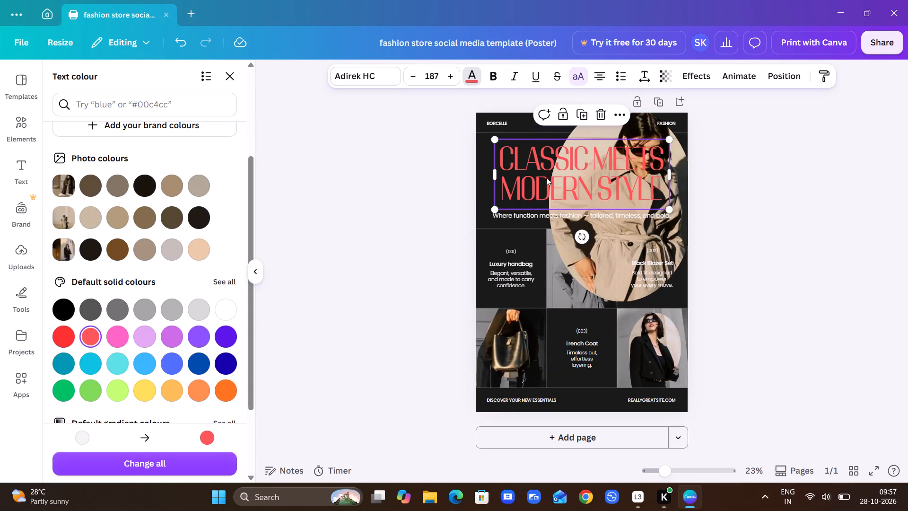
Try the coral title lower on the poster, placing it above the subtitle, slightly higher and closer to the left margin than before.
{"action": "left_click_drag", "start_coordinate": [555, 165], "coordinate": [558, 239]}
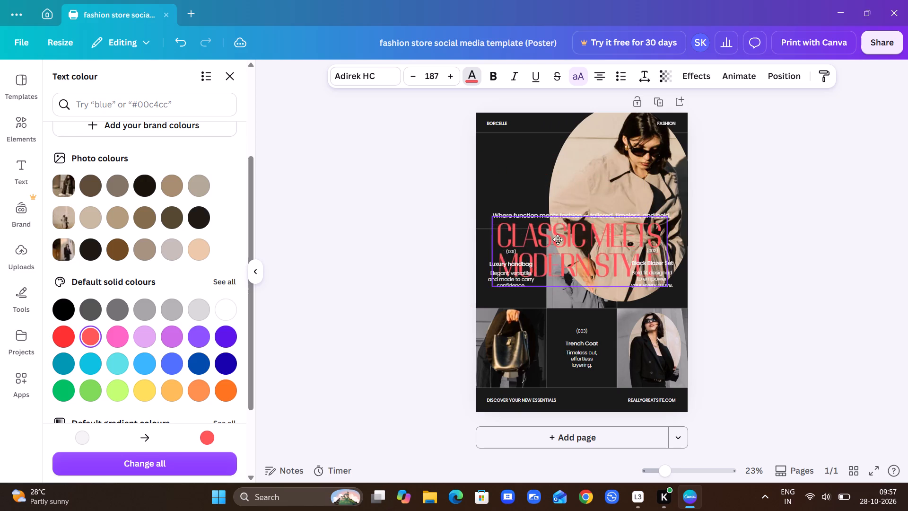
{"action": "left_click_drag", "start_coordinate": [558, 239], "coordinate": [580, 222]}
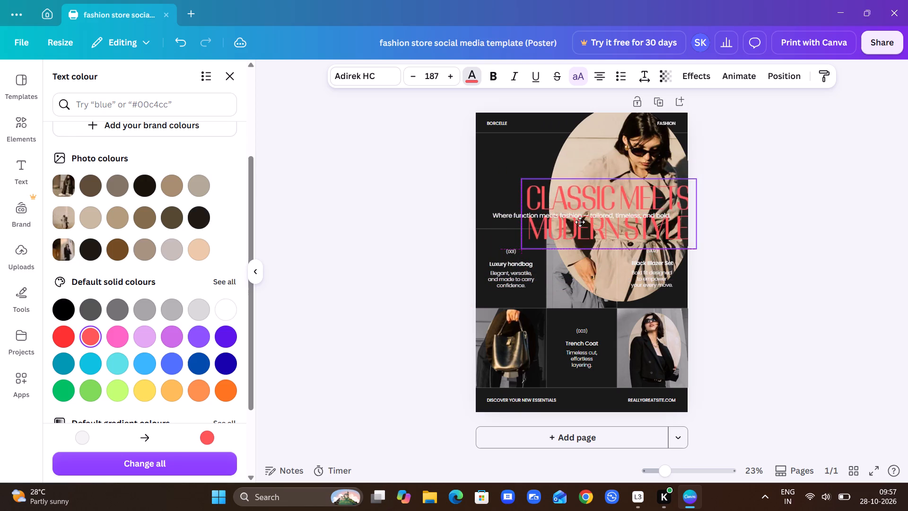
{"action": "left_click_drag", "start_coordinate": [580, 222], "coordinate": [550, 159]}
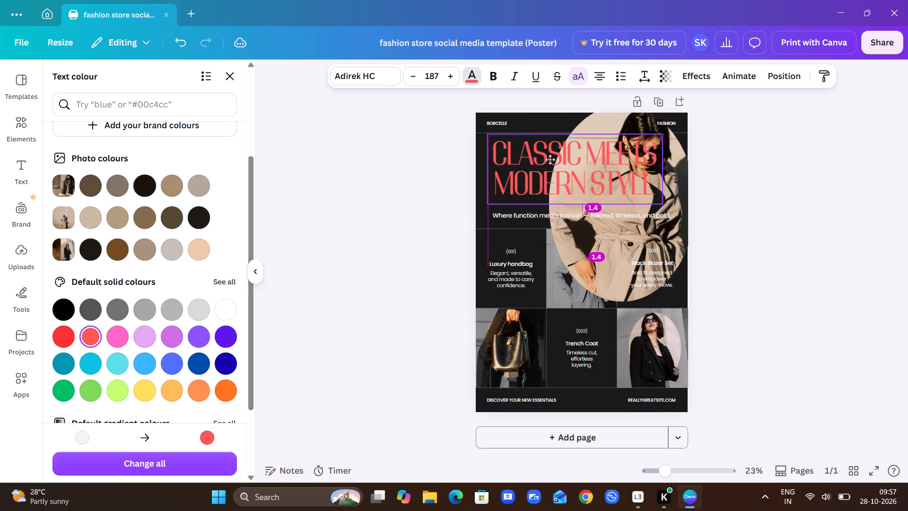
{"action": "left_click_drag", "start_coordinate": [550, 159], "coordinate": [547, 159]}
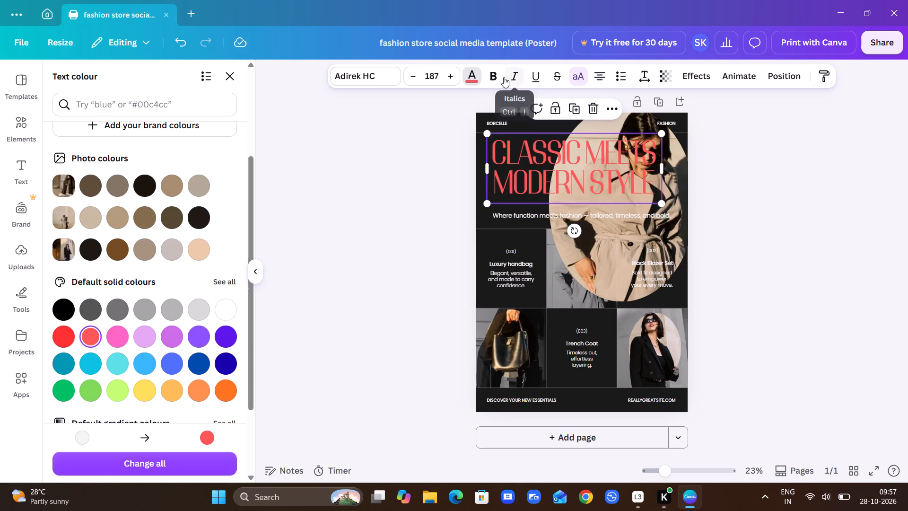
Make the coral Classic Meets Modern Style title bold.
{"action": "left_click", "coordinate": [490, 70]}
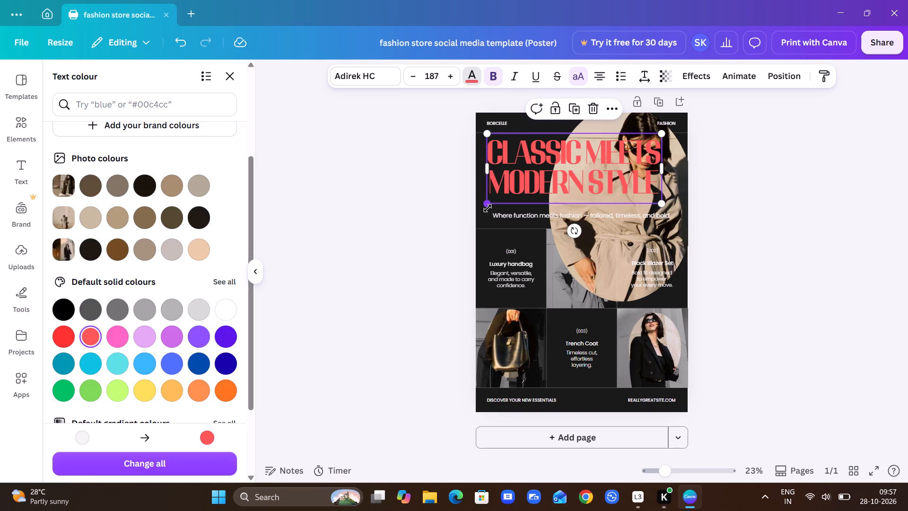
Try the bold title smaller, at size 167 and slightly lower, then enlarge it from its upper-left corner to size 205.
{"action": "left_click_drag", "start_coordinate": [488, 204], "coordinate": [535, 195]}
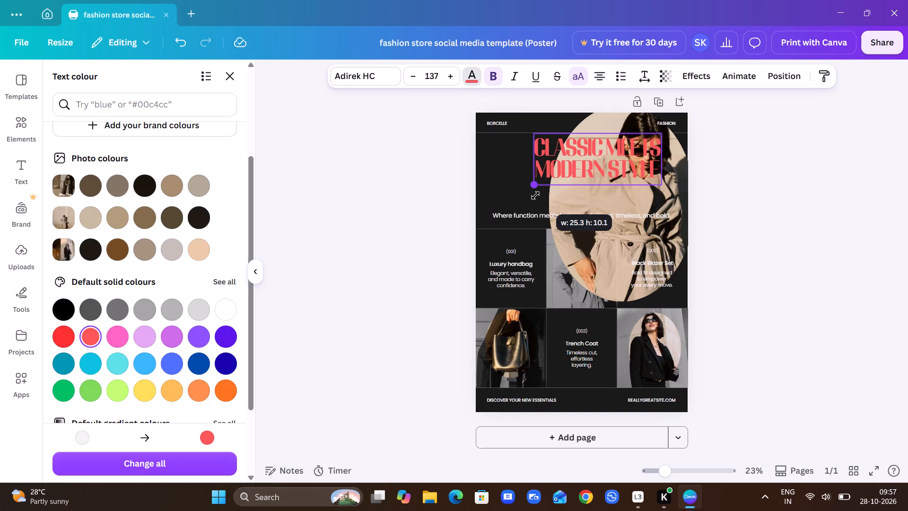
{"action": "left_click_drag", "start_coordinate": [535, 195], "coordinate": [522, 205]}
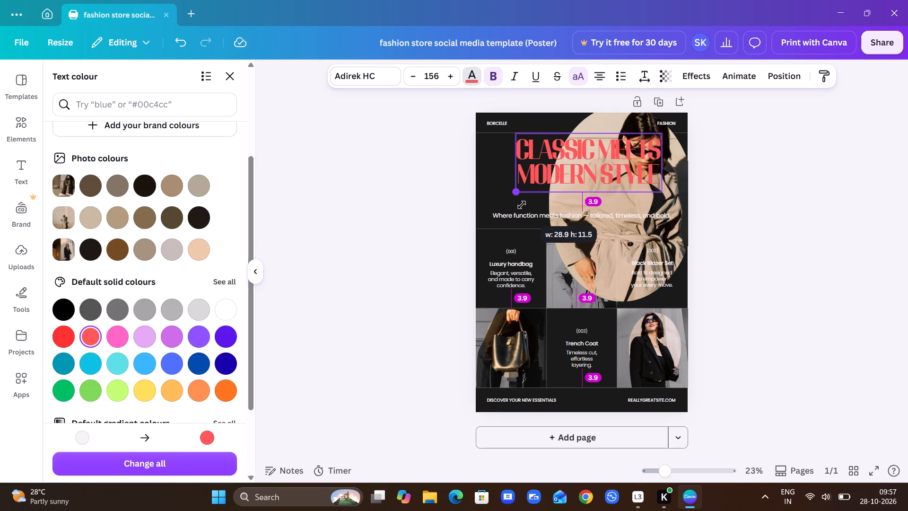
{"action": "left_click_drag", "start_coordinate": [522, 205], "coordinate": [529, 203]}
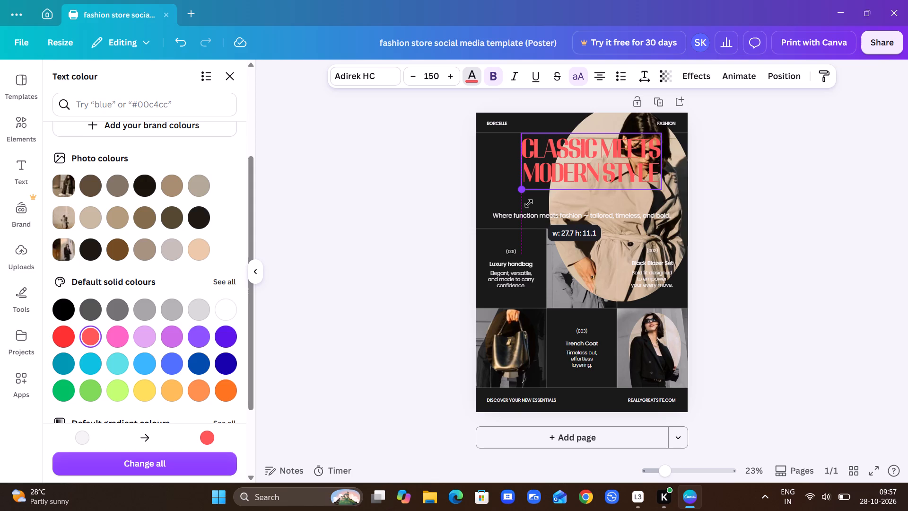
{"action": "left_click_drag", "start_coordinate": [529, 203], "coordinate": [490, 239]}
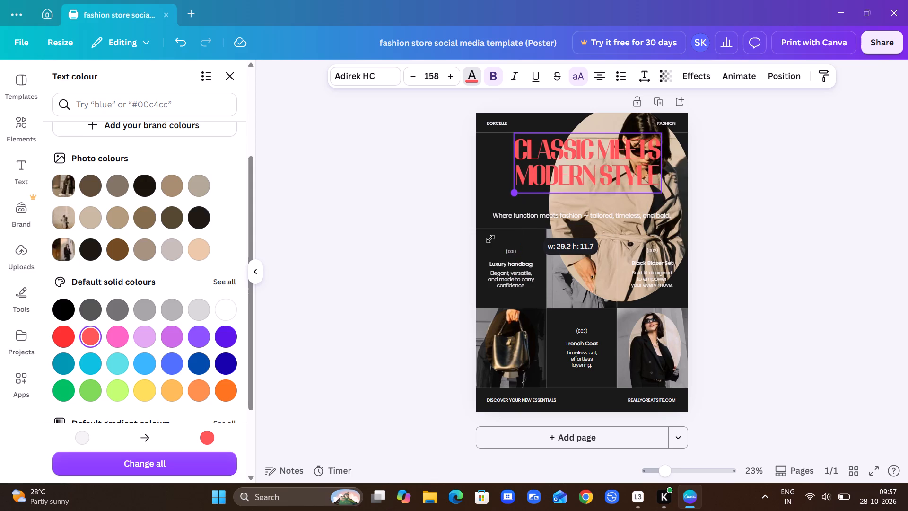
{"action": "left_click_drag", "start_coordinate": [490, 239], "coordinate": [517, 222]}
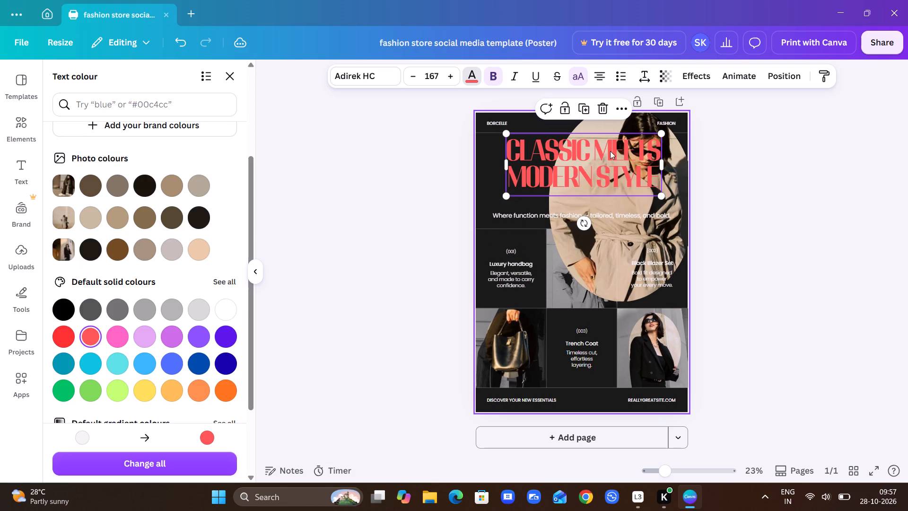
{"action": "left_click_drag", "start_coordinate": [605, 154], "coordinate": [600, 164]}
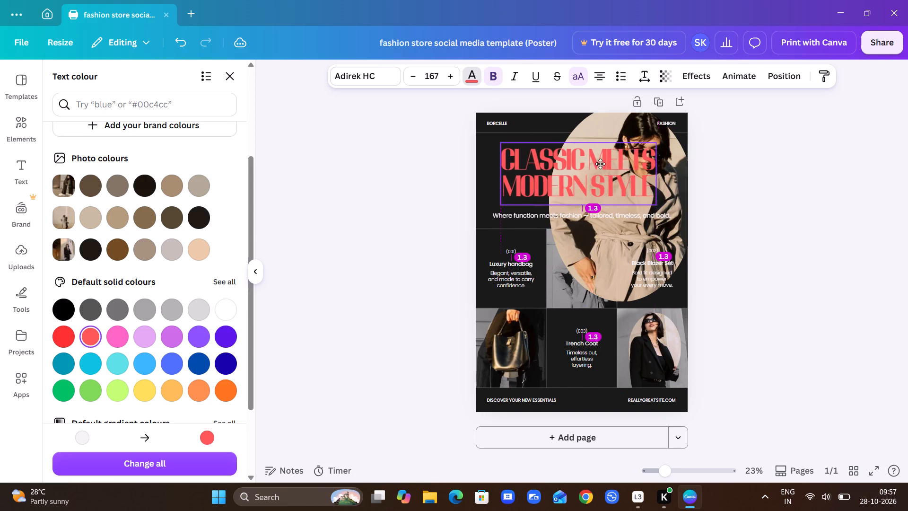
{"action": "left_click_drag", "start_coordinate": [600, 164], "coordinate": [601, 157]}
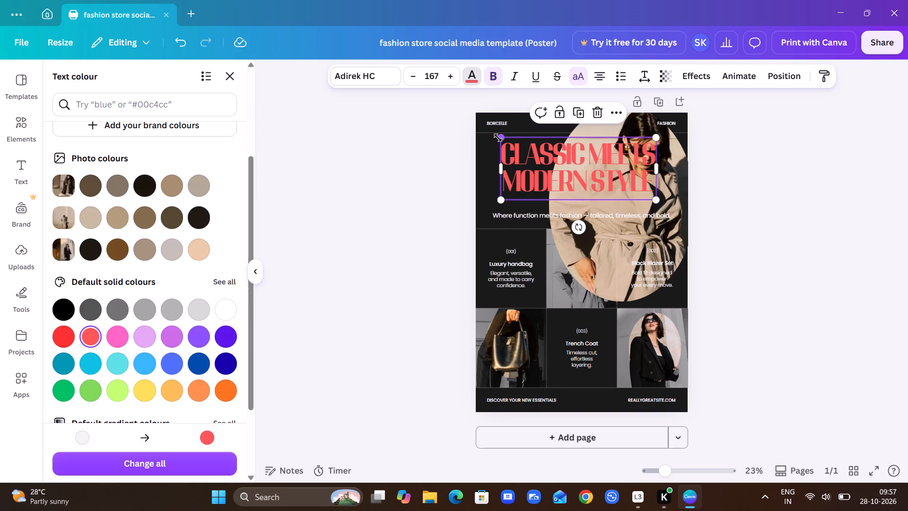
{"action": "left_click_drag", "start_coordinate": [498, 138], "coordinate": [466, 114]}
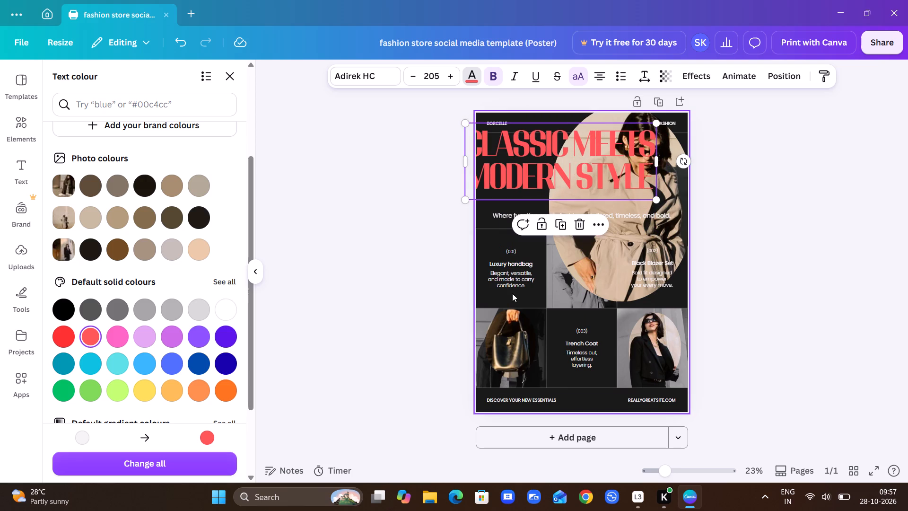
Try the handbag description at several spots in its cell, placing it below the Luxury handbag heading, slightly right of its original position.
{"action": "left_click_drag", "start_coordinate": [512, 293], "coordinate": [515, 284]}
{"action": "left_click_drag", "start_coordinate": [515, 284], "coordinate": [537, 247]}
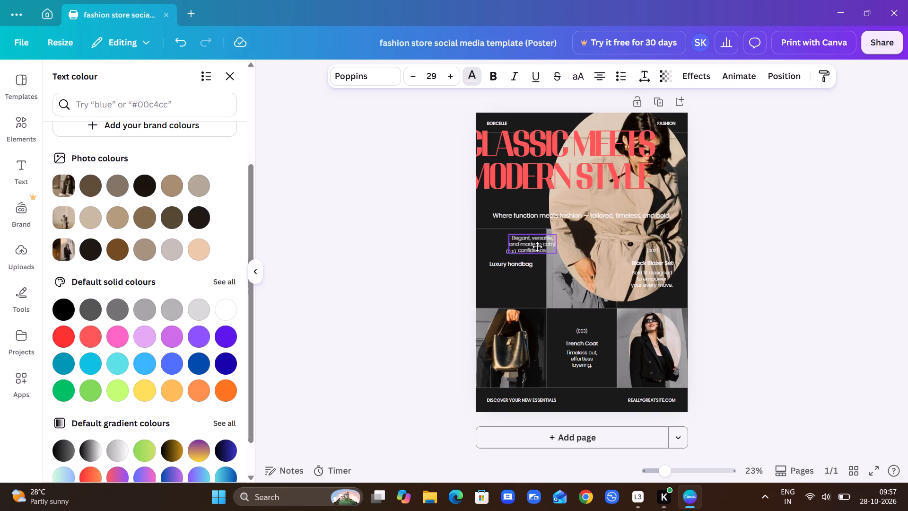
{"action": "left_click_drag", "start_coordinate": [537, 247], "coordinate": [517, 270]}
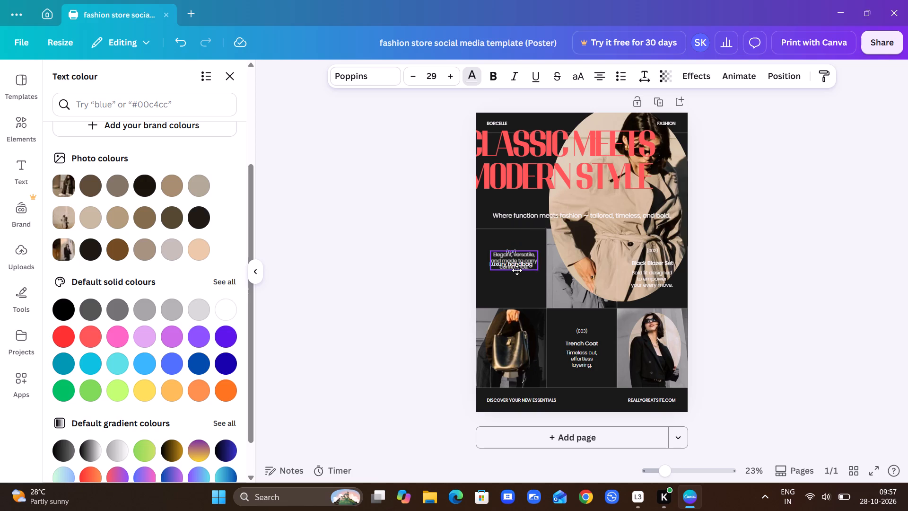
{"action": "left_click_drag", "start_coordinate": [517, 270], "coordinate": [500, 299]}
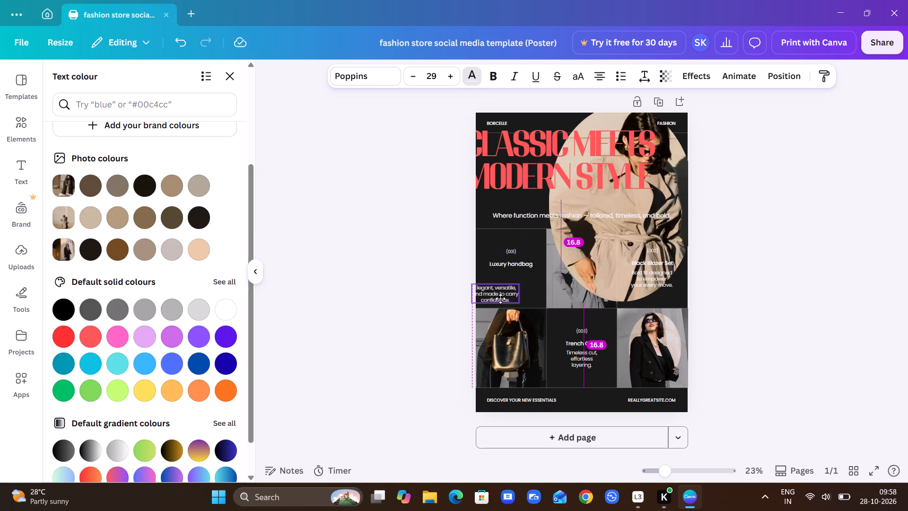
{"action": "left_click_drag", "start_coordinate": [500, 299], "coordinate": [516, 287]}
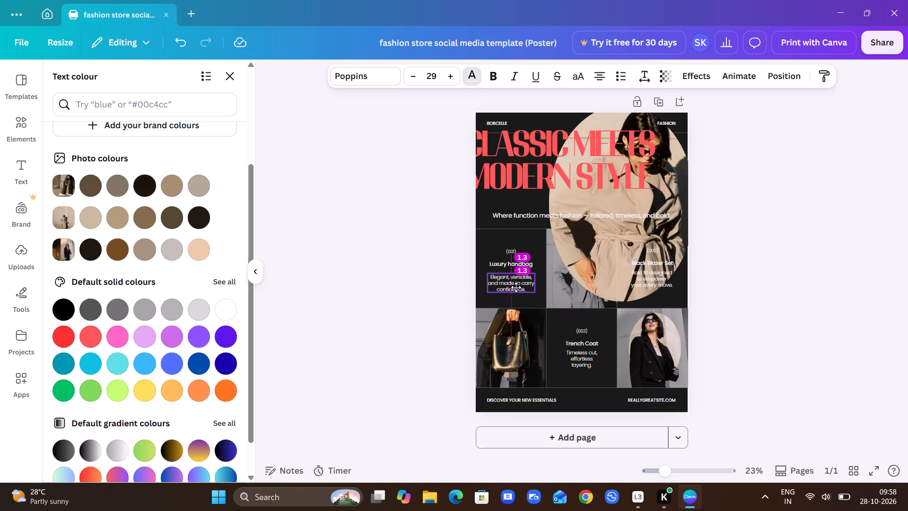
{"action": "left_click_drag", "start_coordinate": [516, 287], "coordinate": [519, 289]}
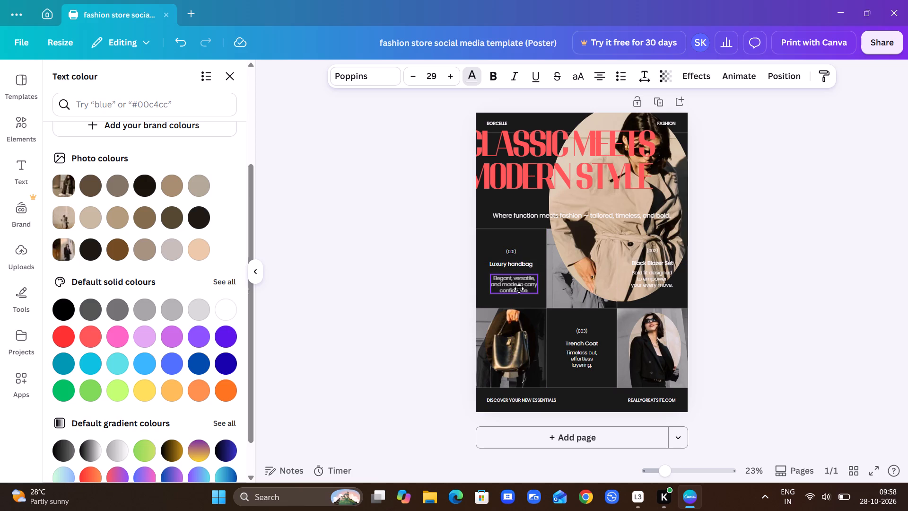
{"action": "left_click_drag", "start_coordinate": [519, 289], "coordinate": [521, 286]}
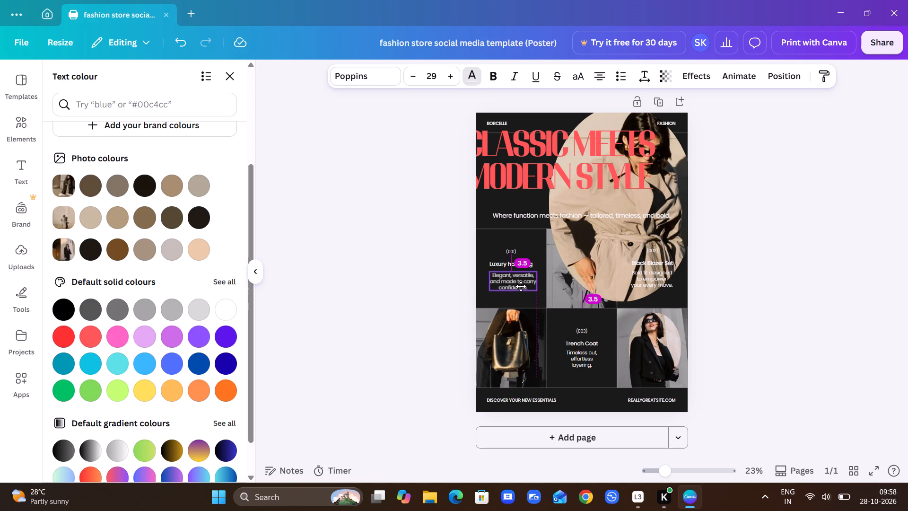
{"action": "left_click_drag", "start_coordinate": [521, 286], "coordinate": [516, 282]}
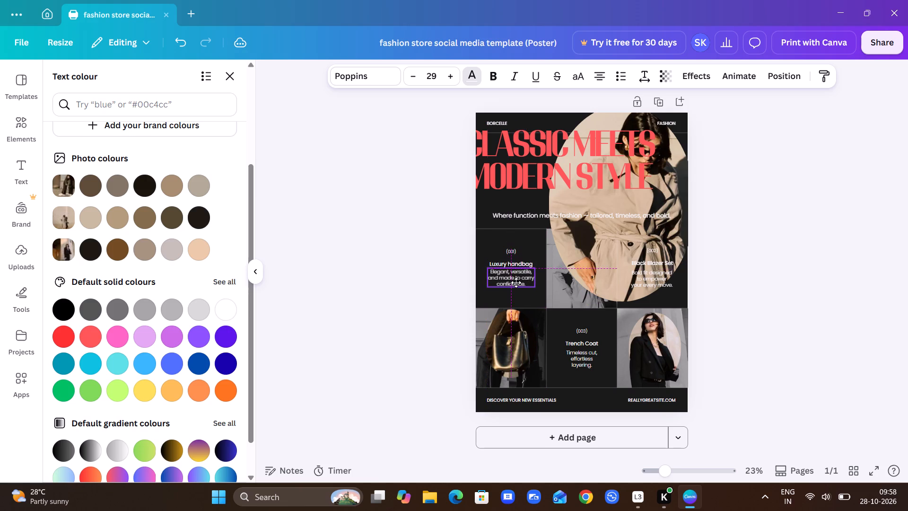
{"action": "left_click_drag", "start_coordinate": [516, 282], "coordinate": [515, 283]}
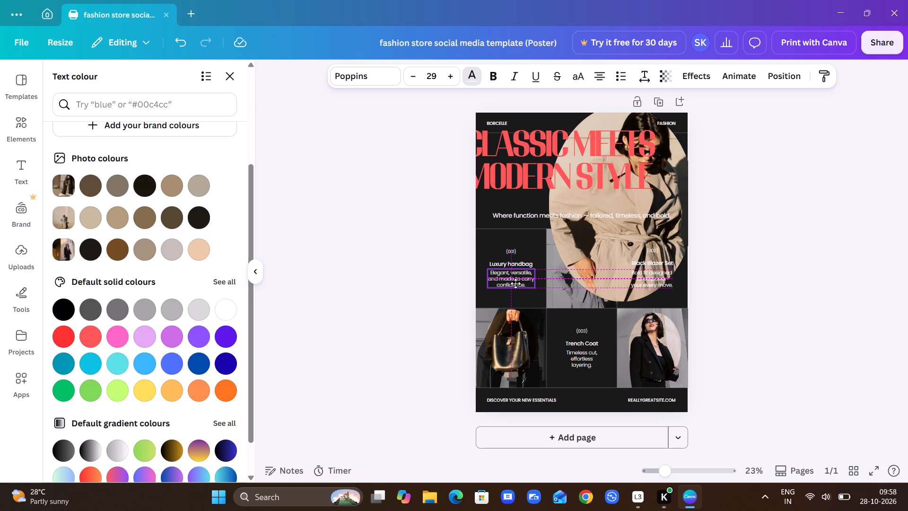
{"action": "left_click_drag", "start_coordinate": [515, 283], "coordinate": [516, 284]}
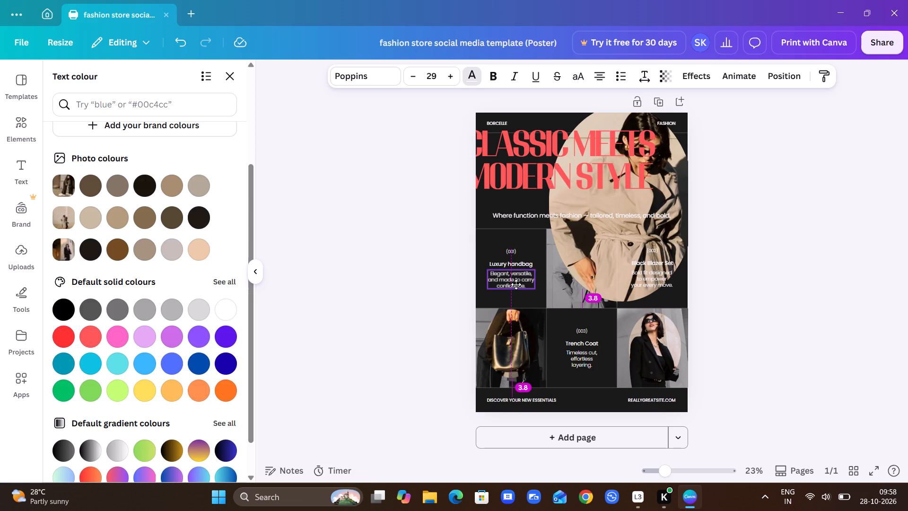
{"action": "left_click_drag", "start_coordinate": [516, 284], "coordinate": [526, 284]}
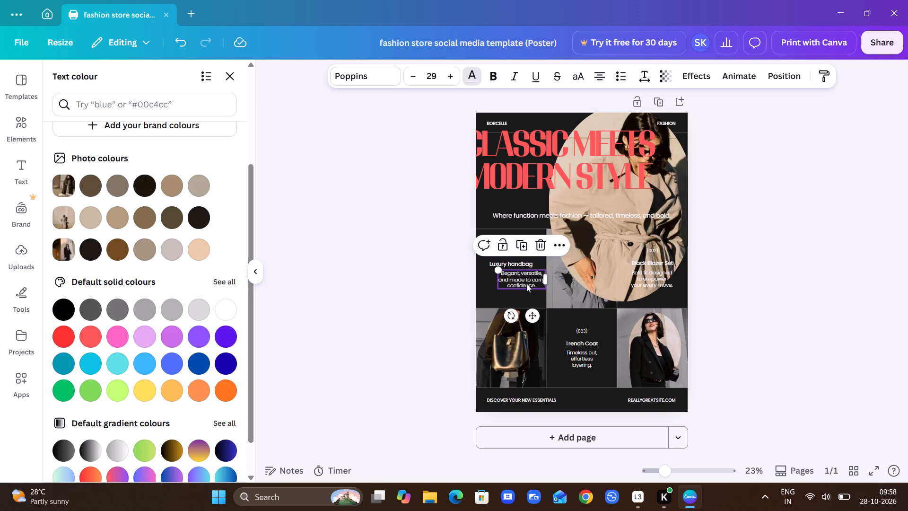
Replace the large trench coat photo with the uploaded portrait of the man in sunglasses on a yellow background.
{"action": "left_click", "coordinate": [516, 342]}
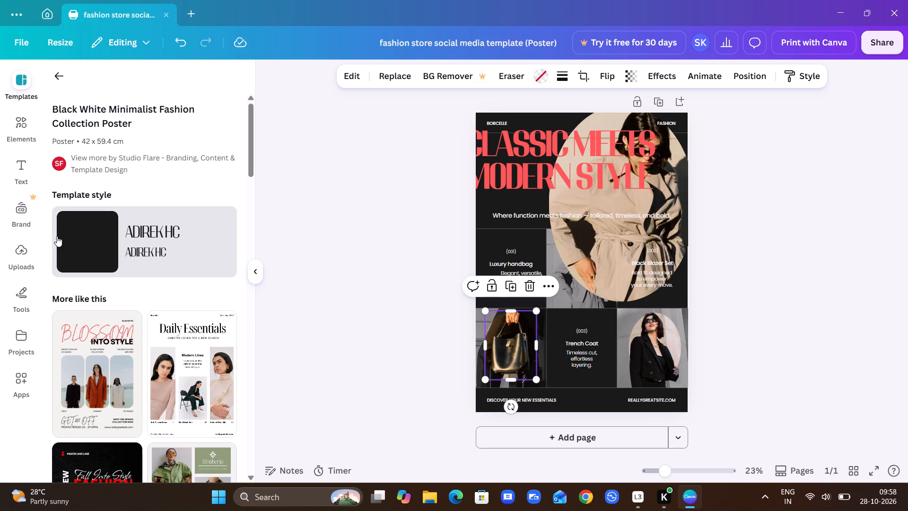
{"action": "left_click", "coordinate": [33, 247]}
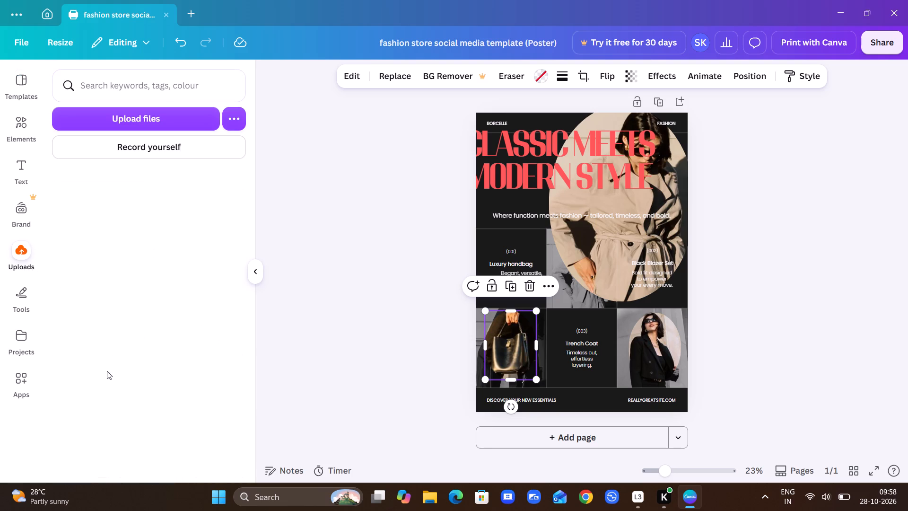
{"action": "left_click_drag", "start_coordinate": [203, 309], "coordinate": [576, 177]}
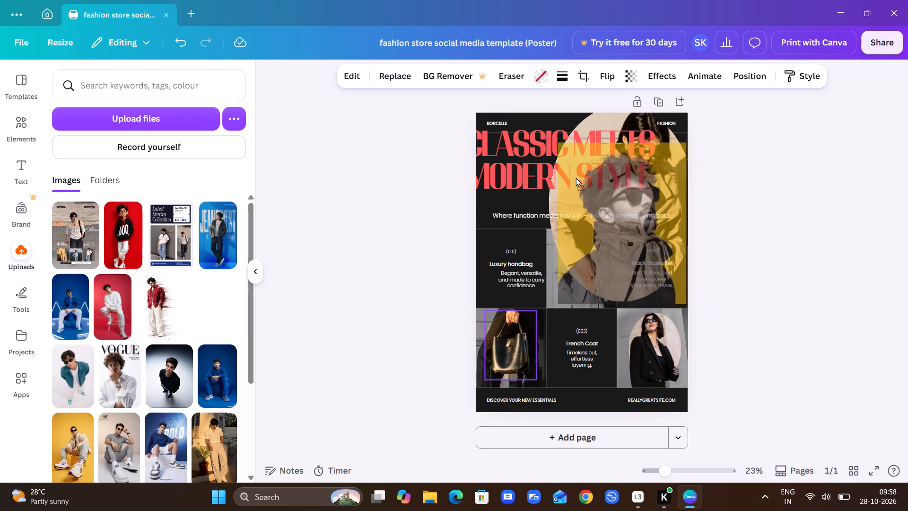
{"action": "left_click_drag", "start_coordinate": [576, 177], "coordinate": [616, 162]}
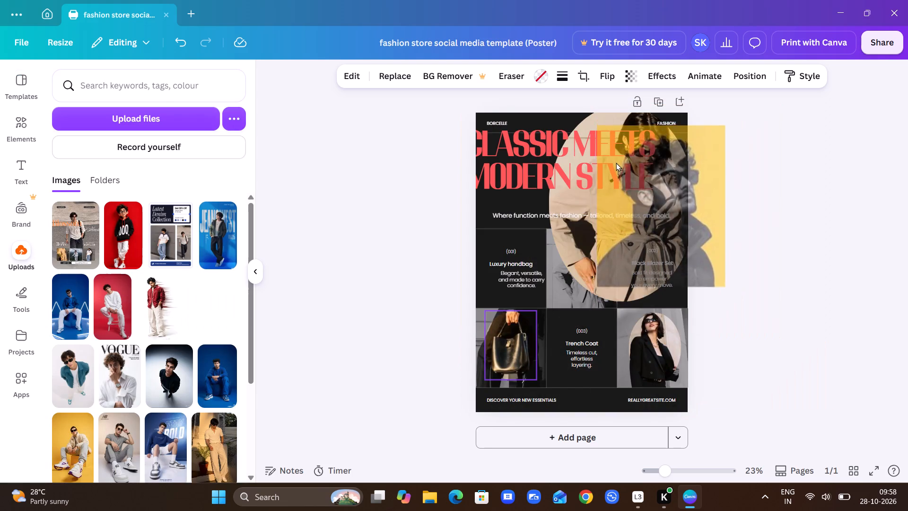
{"action": "left_click_drag", "start_coordinate": [616, 162], "coordinate": [601, 199]}
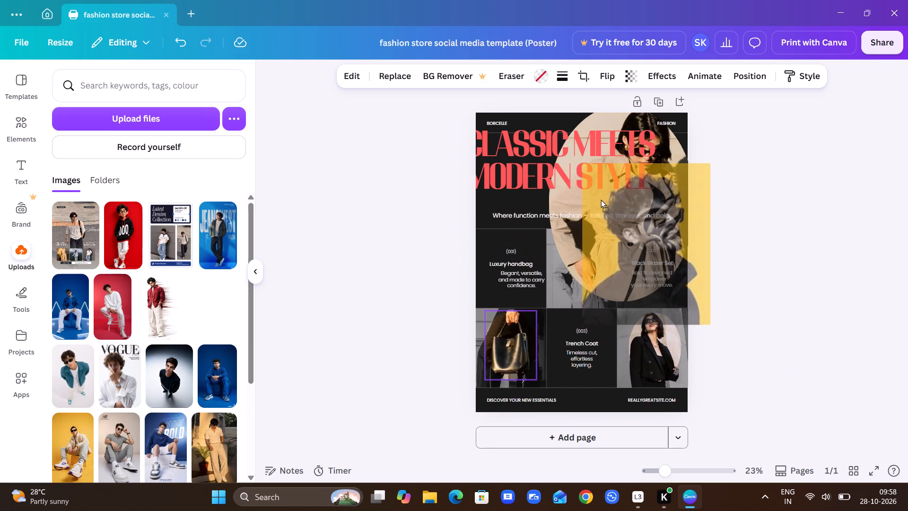
{"action": "left_click_drag", "start_coordinate": [601, 199], "coordinate": [549, 179]}
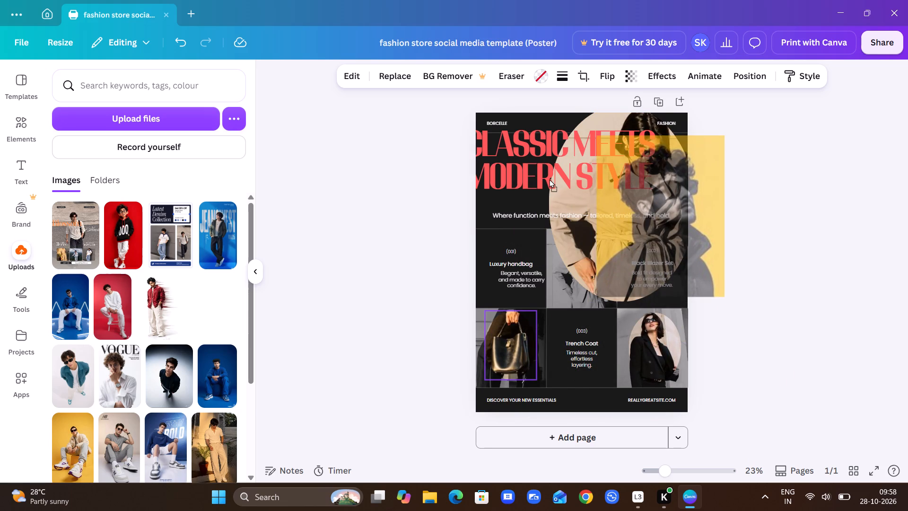
{"action": "left_click_drag", "start_coordinate": [549, 179], "coordinate": [600, 246]}
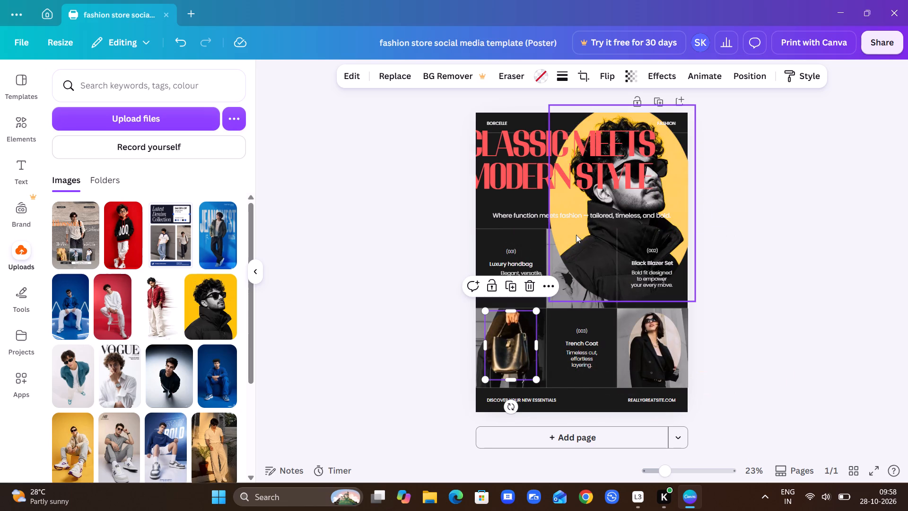
Try the yellow portrait over the poster's left side and centre, placing it back at the upper right, past the top and right edges.
{"action": "left_click_drag", "start_coordinate": [586, 243], "coordinate": [519, 288]}
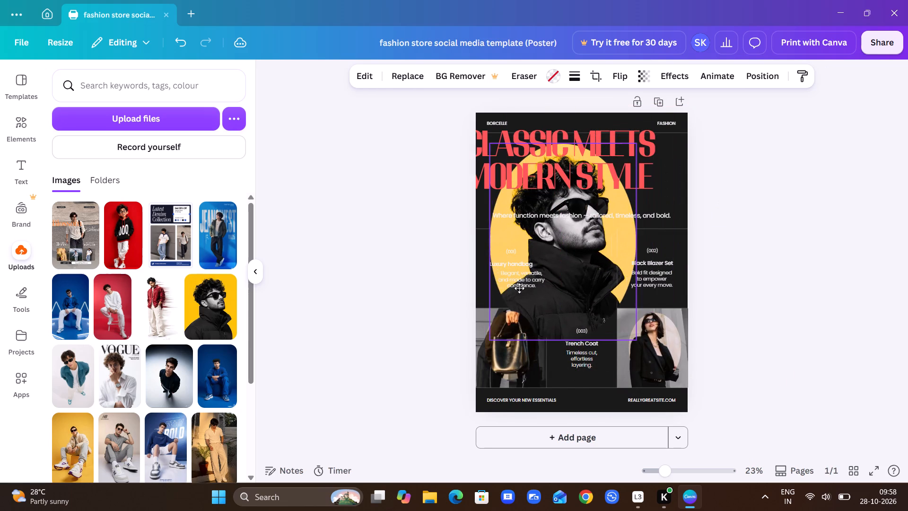
{"action": "left_click_drag", "start_coordinate": [519, 288], "coordinate": [505, 308]}
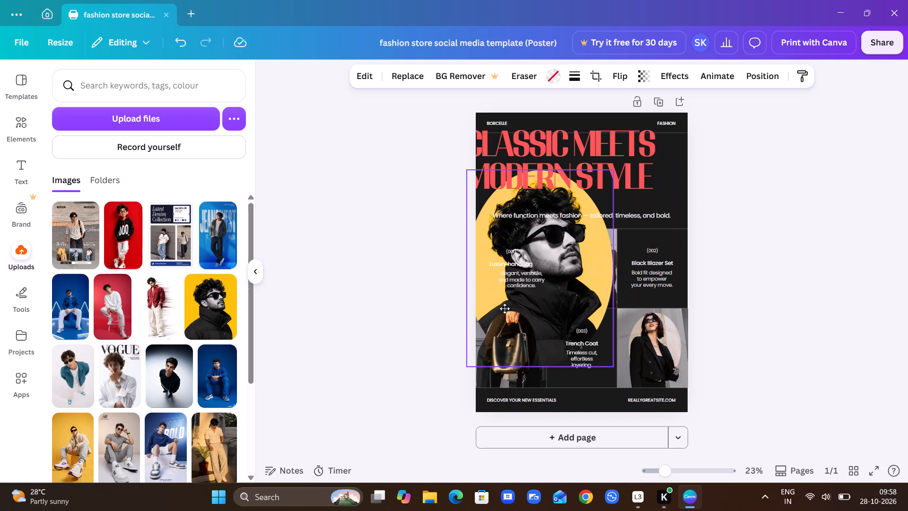
{"action": "left_click_drag", "start_coordinate": [505, 308], "coordinate": [509, 306]}
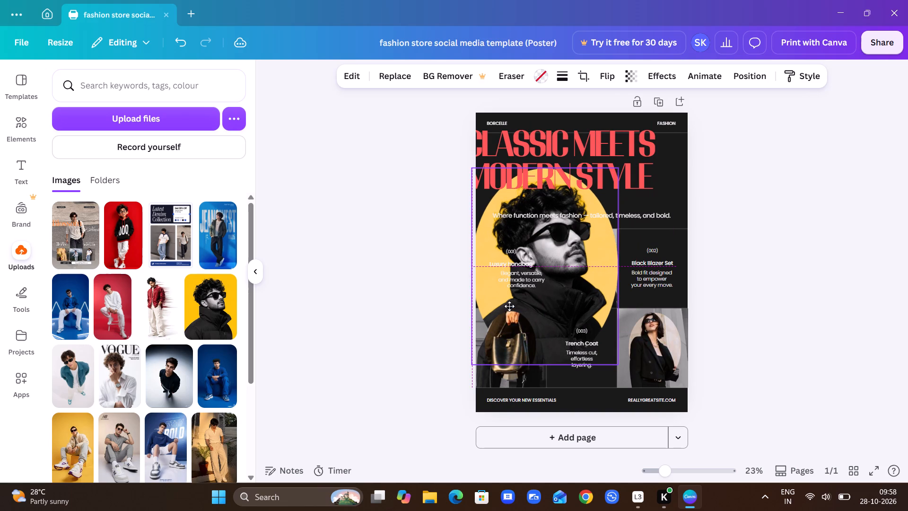
{"action": "left_click_drag", "start_coordinate": [509, 306], "coordinate": [551, 289]}
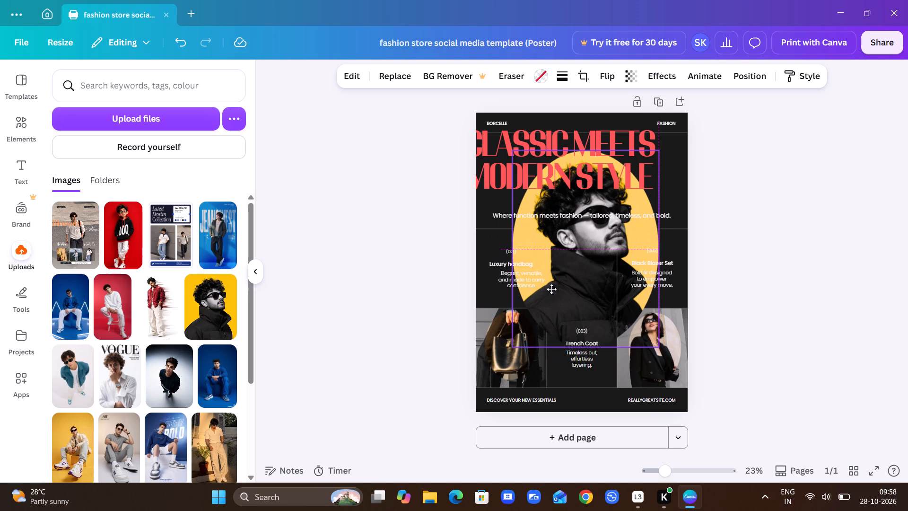
{"action": "left_click_drag", "start_coordinate": [551, 289], "coordinate": [566, 273]}
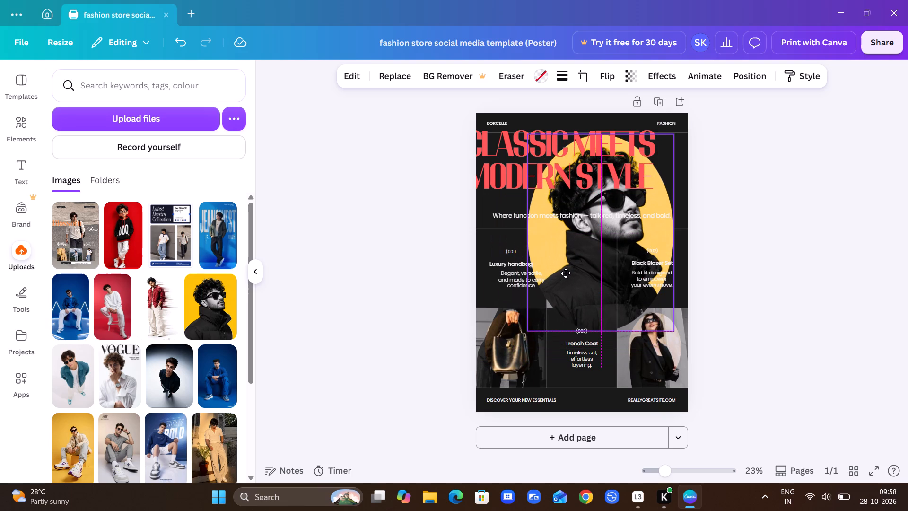
{"action": "left_click_drag", "start_coordinate": [566, 273], "coordinate": [570, 264]}
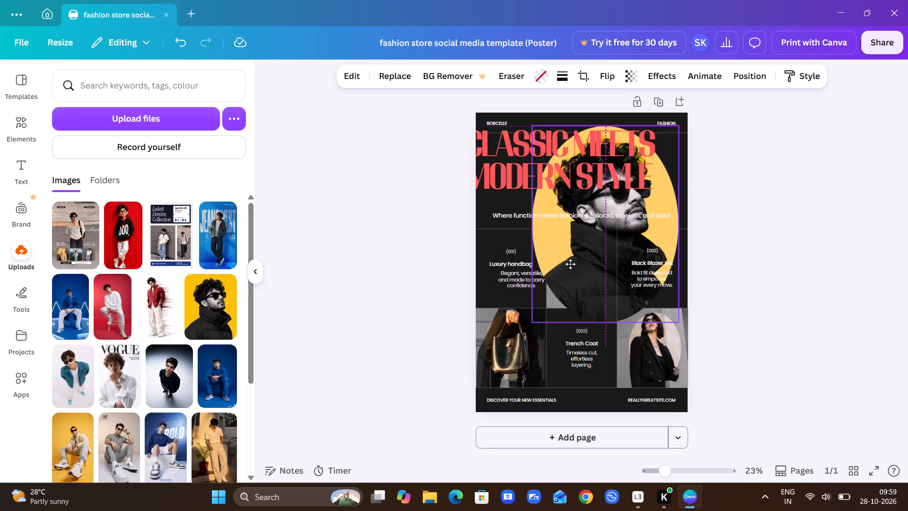
{"action": "left_click_drag", "start_coordinate": [570, 264], "coordinate": [574, 247]}
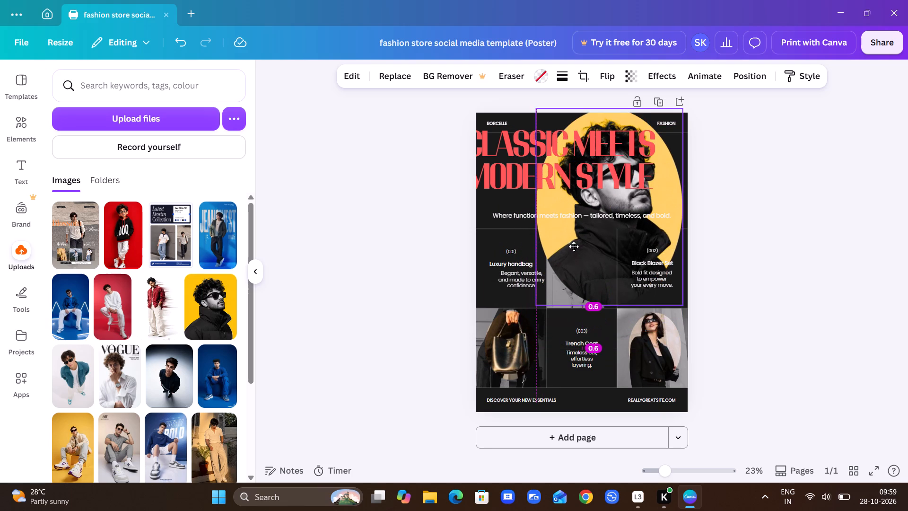
{"action": "left_click_drag", "start_coordinate": [574, 247], "coordinate": [591, 240]}
Replace the black blazer photo in the poster's lower right with the uploaded photo of the seated man in a grey T-shirt.
{"action": "left_click", "coordinate": [654, 356]}
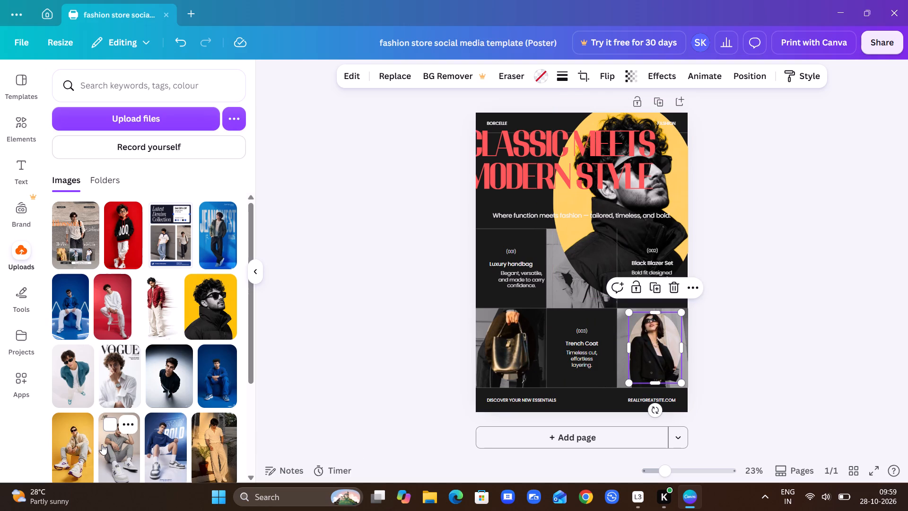
{"action": "left_click_drag", "start_coordinate": [120, 446], "coordinate": [643, 341]}
Enlarge the oval photo of the seated man in grey, trying several sizes, until it overlaps the Trench Coat and Black Blazer Set cells.
{"action": "left_click_drag", "start_coordinate": [629, 313], "coordinate": [566, 291]}
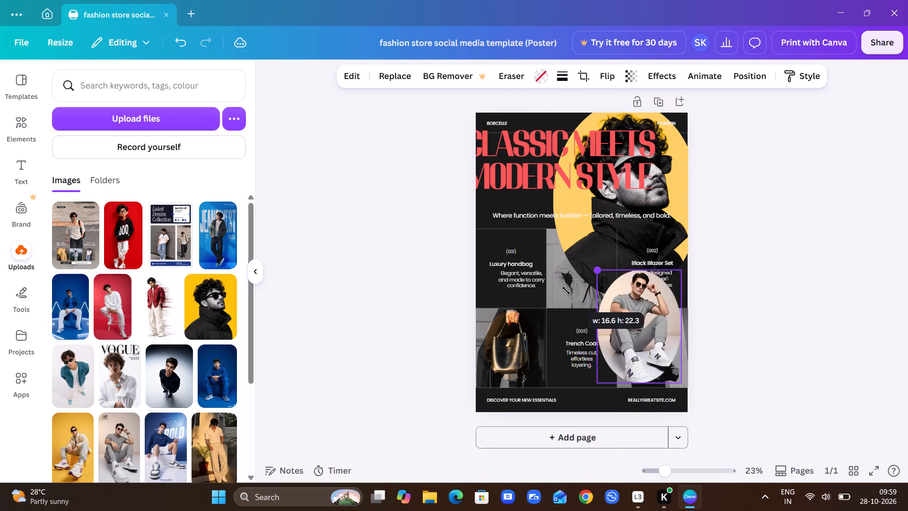
{"action": "left_click_drag", "start_coordinate": [566, 291], "coordinate": [560, 289]}
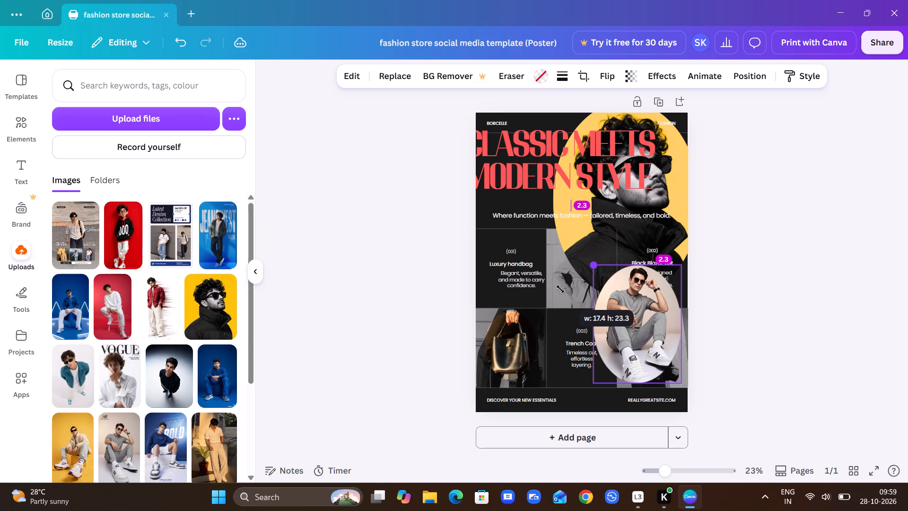
{"action": "left_click_drag", "start_coordinate": [560, 289], "coordinate": [560, 288]}
{"action": "left_click_drag", "start_coordinate": [560, 288], "coordinate": [562, 287]}
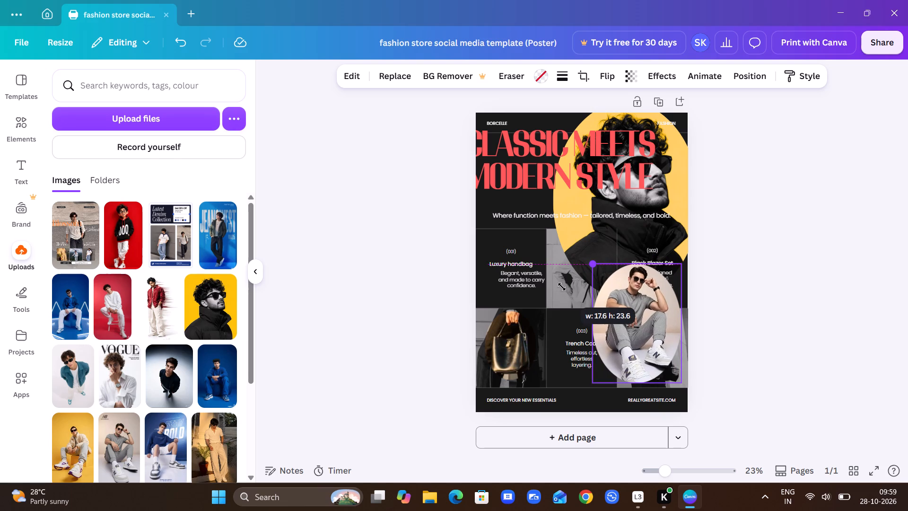
{"action": "left_click_drag", "start_coordinate": [562, 287], "coordinate": [600, 299]}
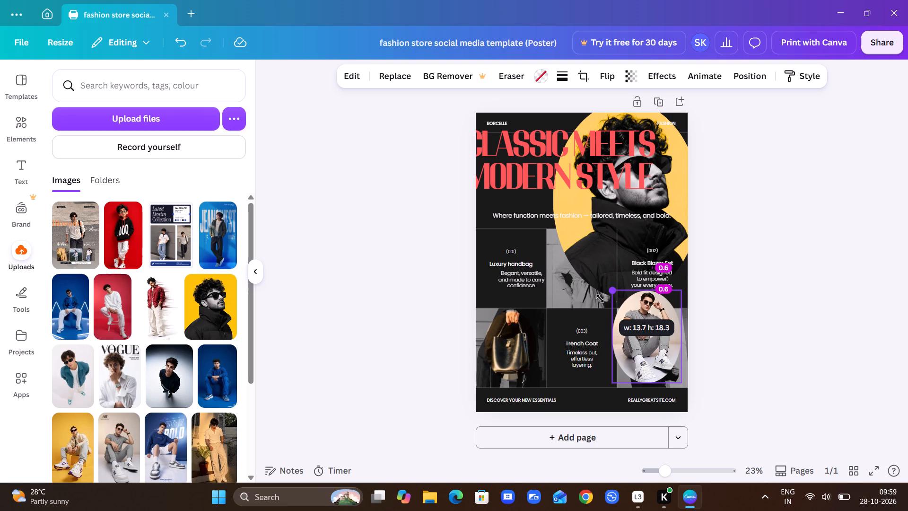
{"action": "left_click_drag", "start_coordinate": [600, 299], "coordinate": [540, 287]}
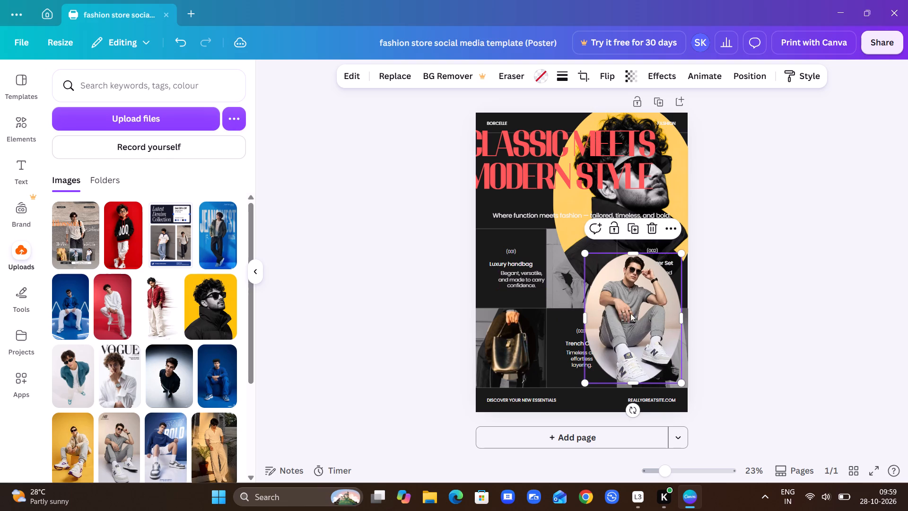
Move the seated man's photo down to the poster's lower right, flush with the right edge and past the bottom edge.
{"action": "left_click_drag", "start_coordinate": [634, 317], "coordinate": [648, 347]}
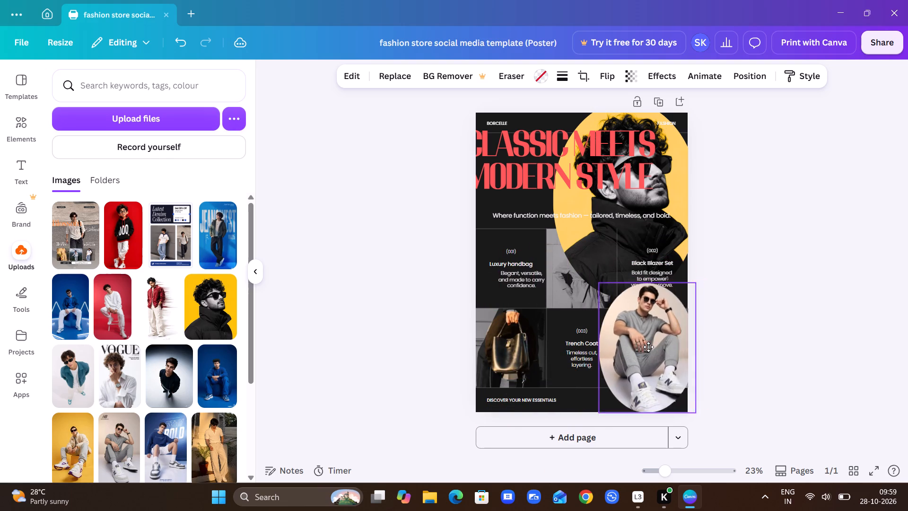
{"action": "left_click_drag", "start_coordinate": [648, 347], "coordinate": [630, 348]}
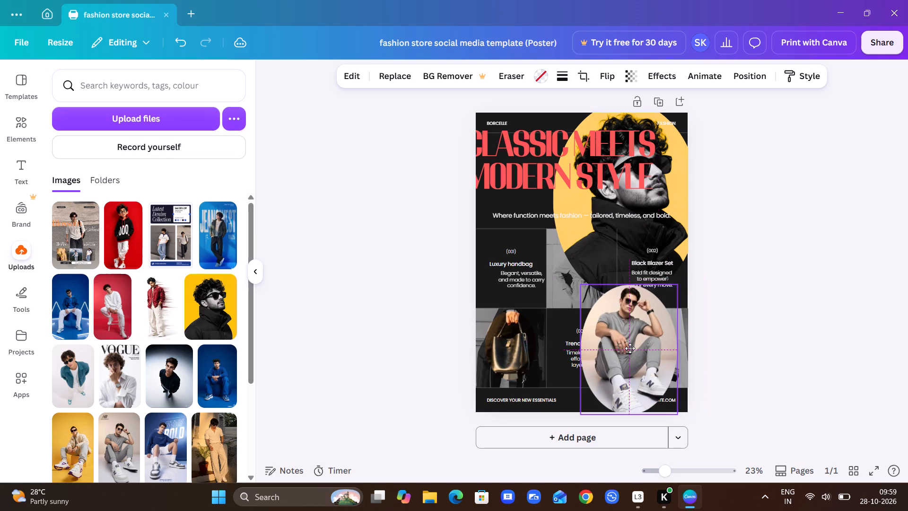
{"action": "left_click_drag", "start_coordinate": [630, 348], "coordinate": [630, 348]}
{"action": "left_click_drag", "start_coordinate": [630, 348], "coordinate": [625, 353]}
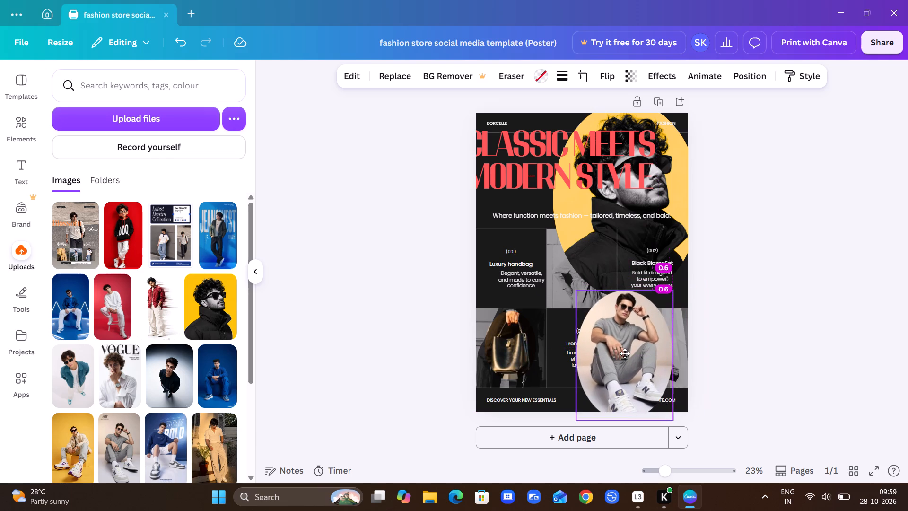
{"action": "left_click_drag", "start_coordinate": [625, 353], "coordinate": [638, 355]}
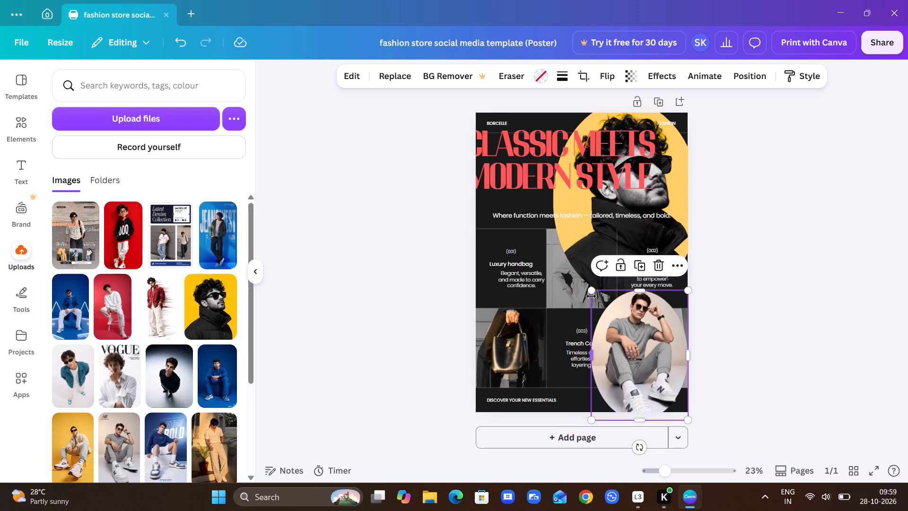
Try a much larger size for the seated man's photo, then reduce it so it sits below the Black Blazer Set description.
{"action": "left_click_drag", "start_coordinate": [593, 292], "coordinate": [526, 259]}
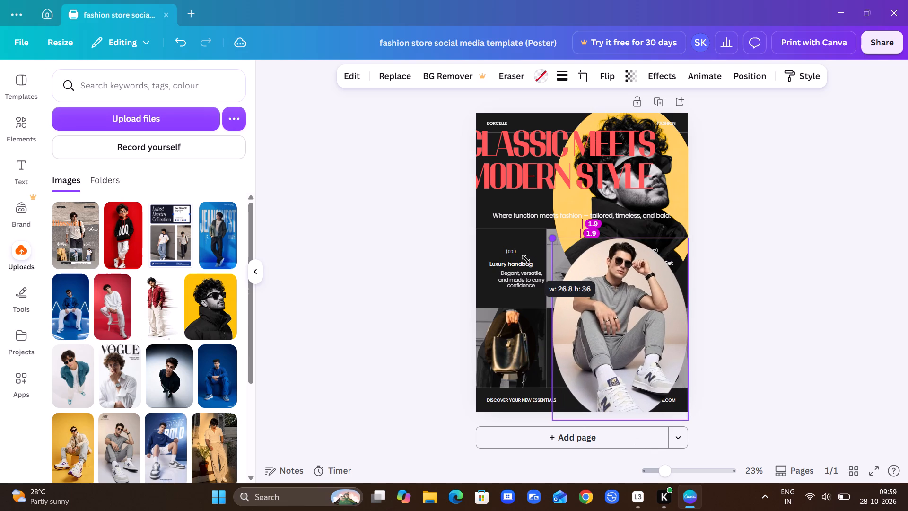
{"action": "left_click_drag", "start_coordinate": [526, 259], "coordinate": [606, 295]}
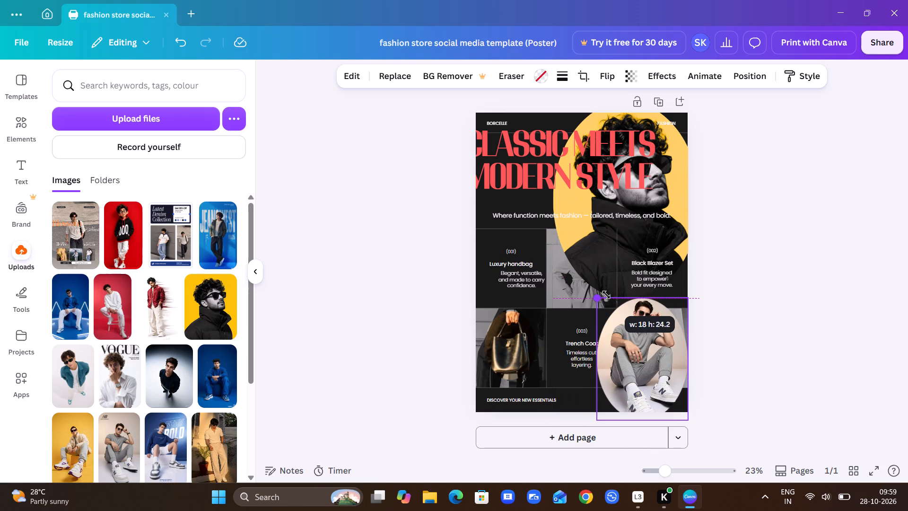
{"action": "left_click_drag", "start_coordinate": [606, 295], "coordinate": [614, 297]}
Try the seated man's photo over the poster's lower left and centre, placing it back at the lower right, past the right edge.
{"action": "left_click_drag", "start_coordinate": [646, 334], "coordinate": [516, 354]}
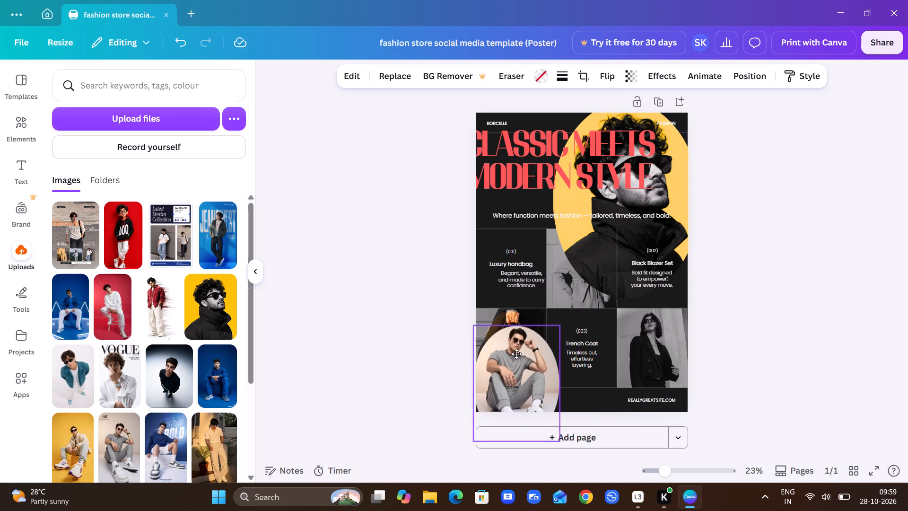
{"action": "left_click_drag", "start_coordinate": [516, 354], "coordinate": [548, 317]}
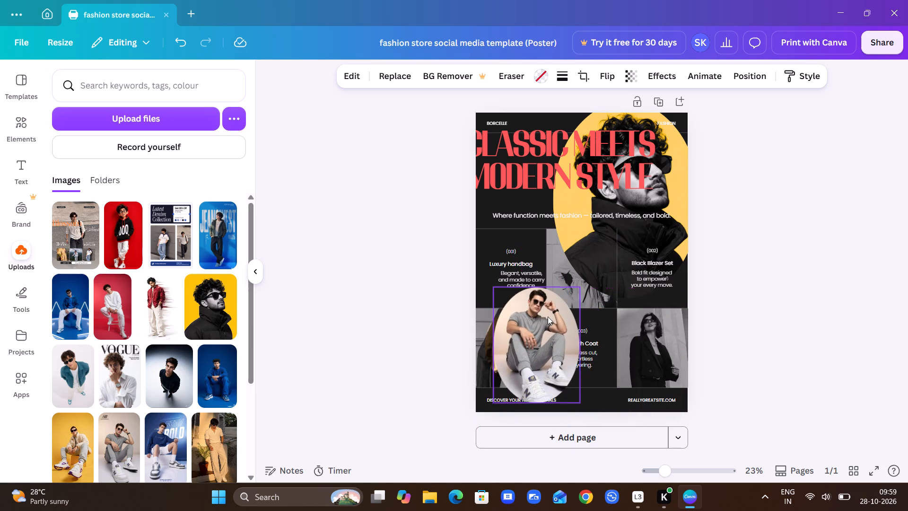
{"action": "left_click_drag", "start_coordinate": [548, 317], "coordinate": [559, 317]}
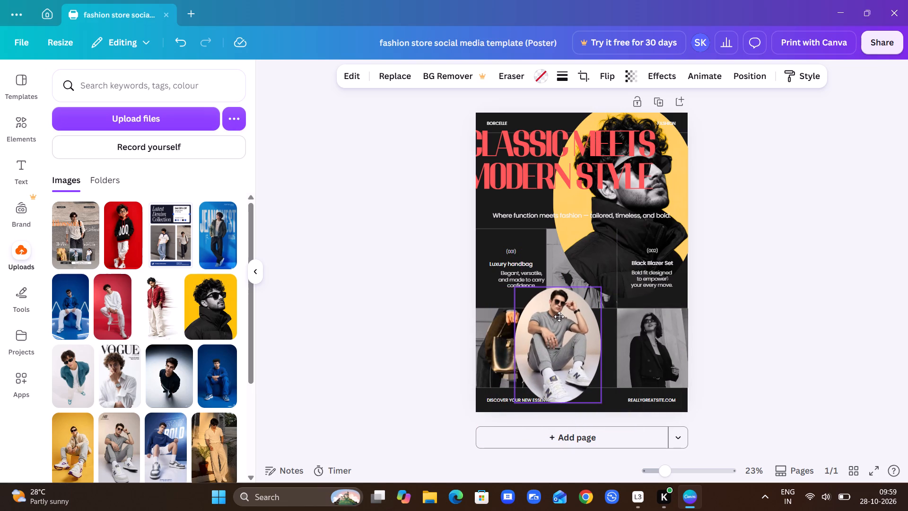
{"action": "left_click_drag", "start_coordinate": [559, 317], "coordinate": [658, 328]}
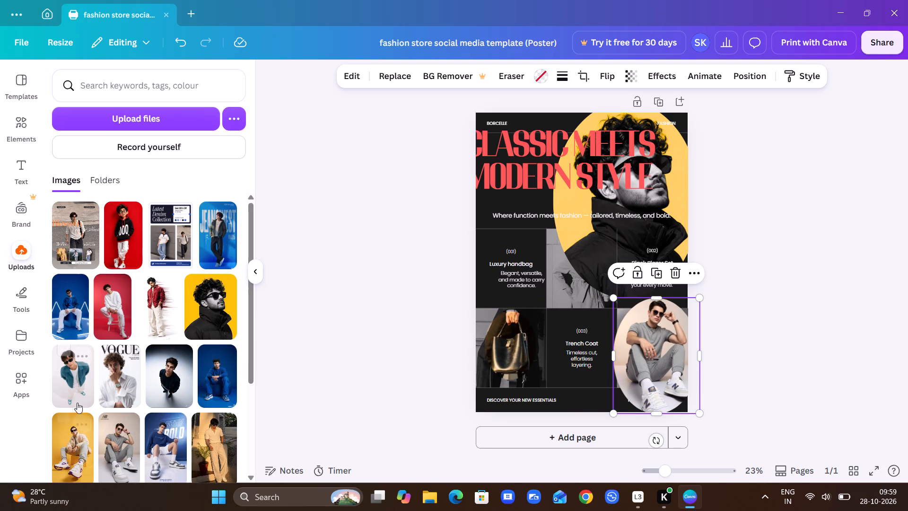
Replace the handbag photo in the poster's lower left with the uploaded photo of the man in a teal jacket.
{"action": "left_click_drag", "start_coordinate": [73, 393], "coordinate": [507, 360]}
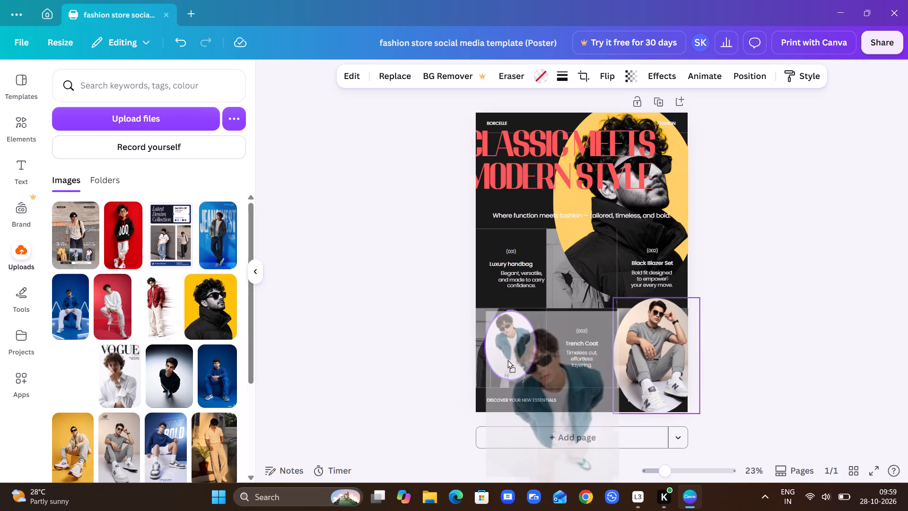
{"action": "left_click_drag", "start_coordinate": [507, 360], "coordinate": [506, 360]}
{"action": "left_click", "coordinate": [524, 323]}
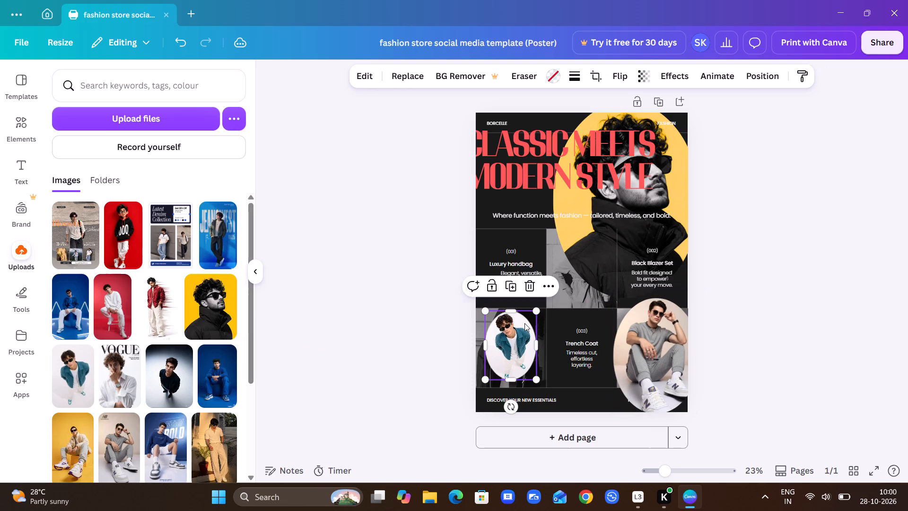
Enlarge the teal-jacket photo up and to the right so it covers the Luxury handbag cell above it.
{"action": "left_click_drag", "start_coordinate": [539, 309], "coordinate": [614, 214]}
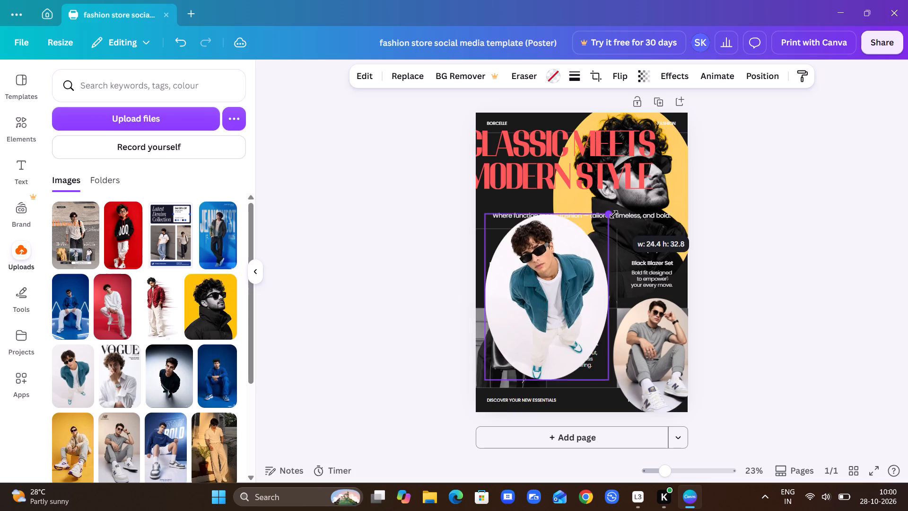
{"action": "left_click_drag", "start_coordinate": [614, 214], "coordinate": [594, 228]}
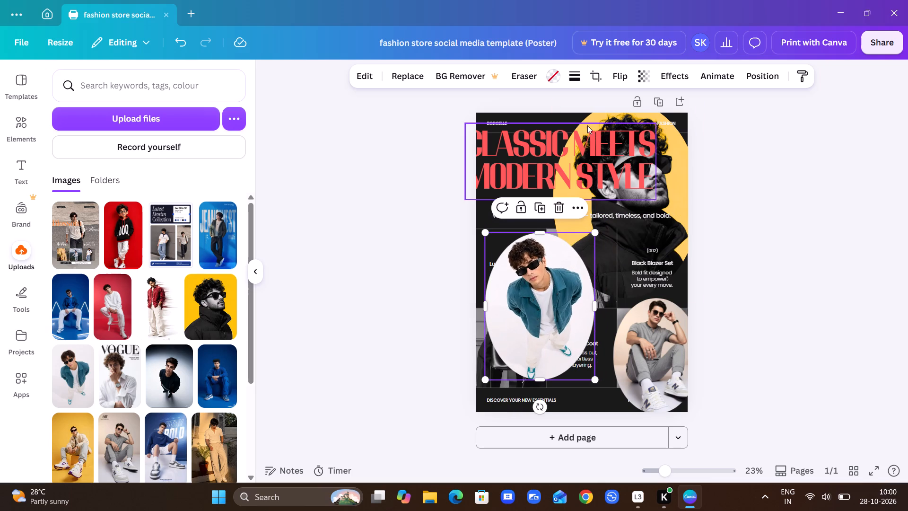
Shift the CLASSIC MEETS MODERN STYLE title right and slightly up so it fits fully within the poster.
{"action": "left_click_drag", "start_coordinate": [550, 161], "coordinate": [576, 159]}
Move the teal-jacket photo left so its oval meets the poster's left edge.
{"action": "left_click_drag", "start_coordinate": [531, 323], "coordinate": [516, 323]}
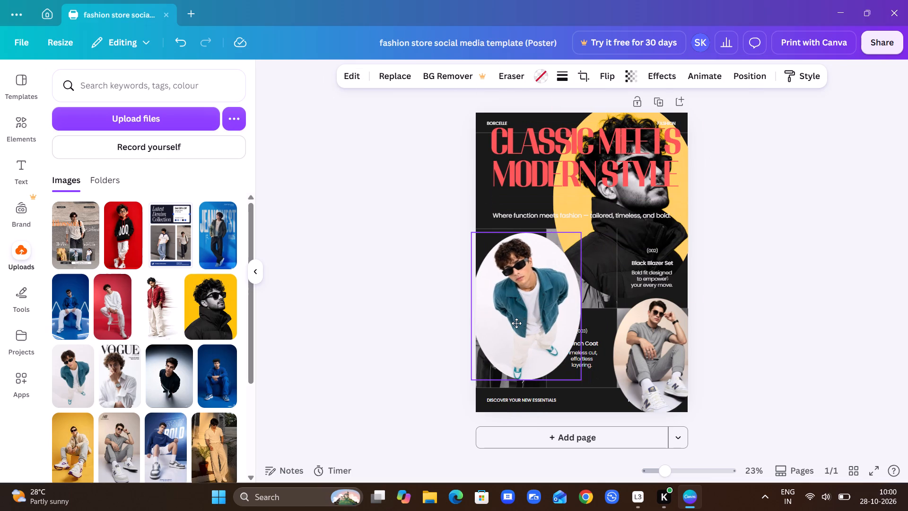
{"action": "left_click_drag", "start_coordinate": [516, 323], "coordinate": [516, 323]}
Move the Trench Coat description and its heading down and slightly right, keeping the heading directly above the description.
{"action": "left_click_drag", "start_coordinate": [590, 352], "coordinate": [595, 365]}
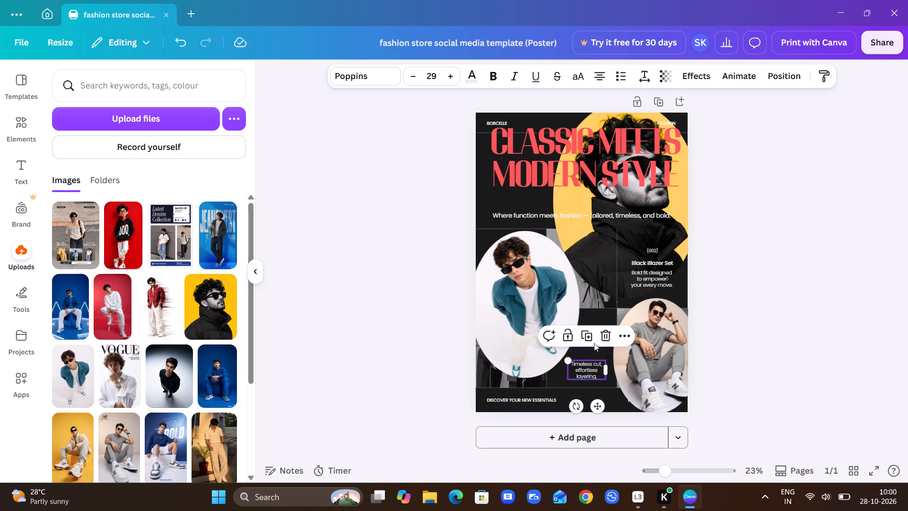
{"action": "left_click", "coordinate": [601, 315]}
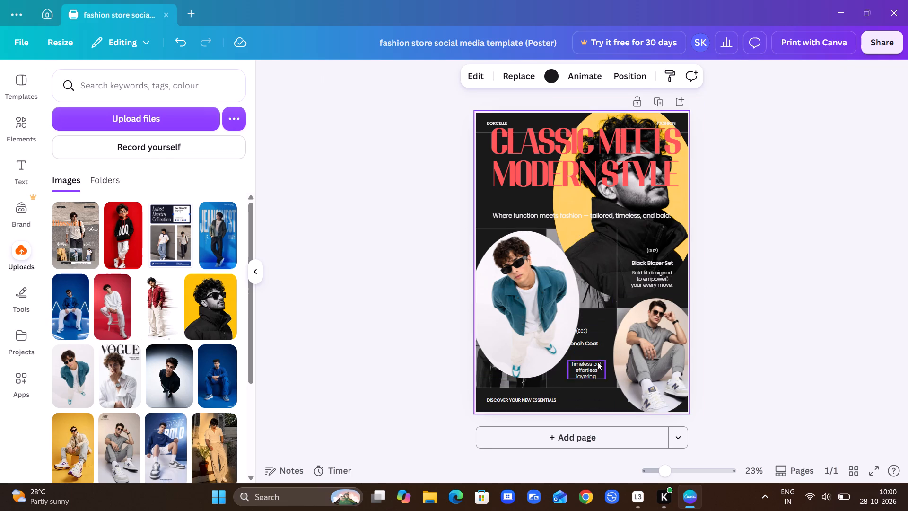
{"action": "left_click_drag", "start_coordinate": [592, 343], "coordinate": [596, 357]}
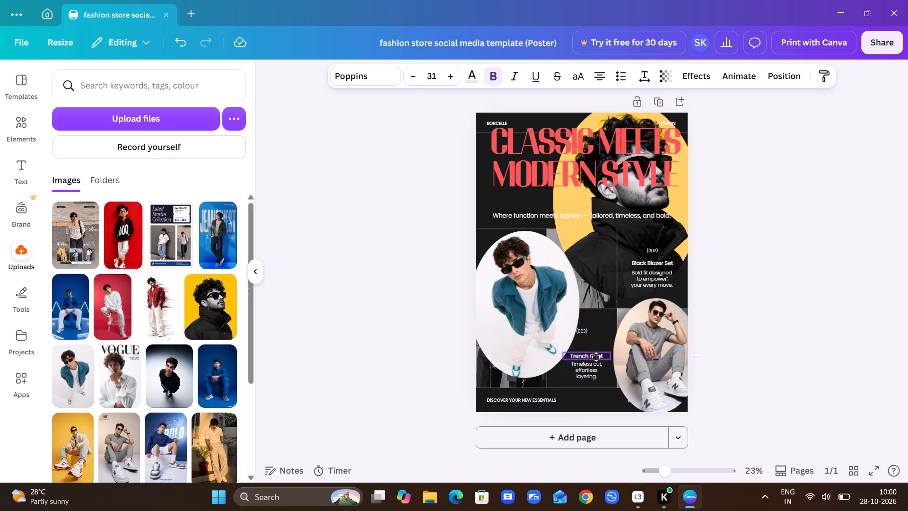
{"action": "left_click_drag", "start_coordinate": [596, 357], "coordinate": [597, 356]}
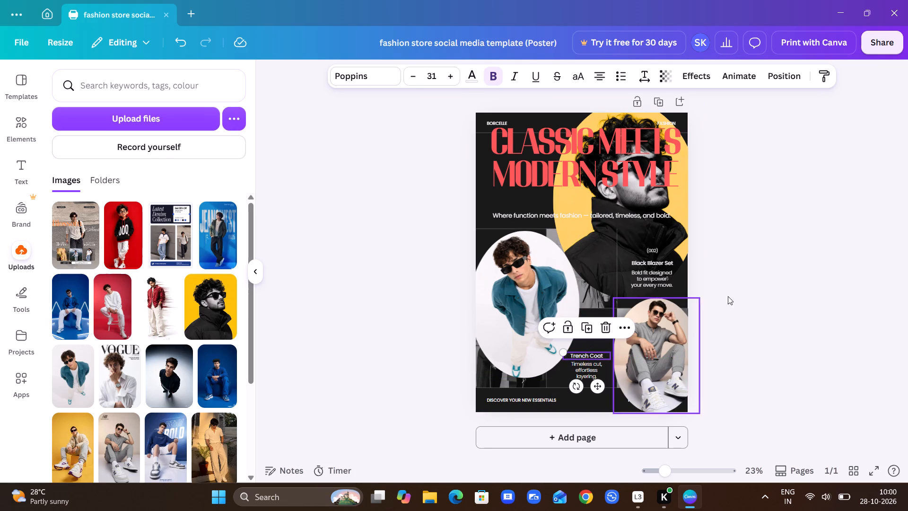
{"action": "left_click", "coordinate": [731, 291]}
Move the (003) label down into the footer row, just right of DISCOVER YOUR NEW ESSENTIALS.
{"action": "left_click_drag", "start_coordinate": [582, 330], "coordinate": [614, 388]}
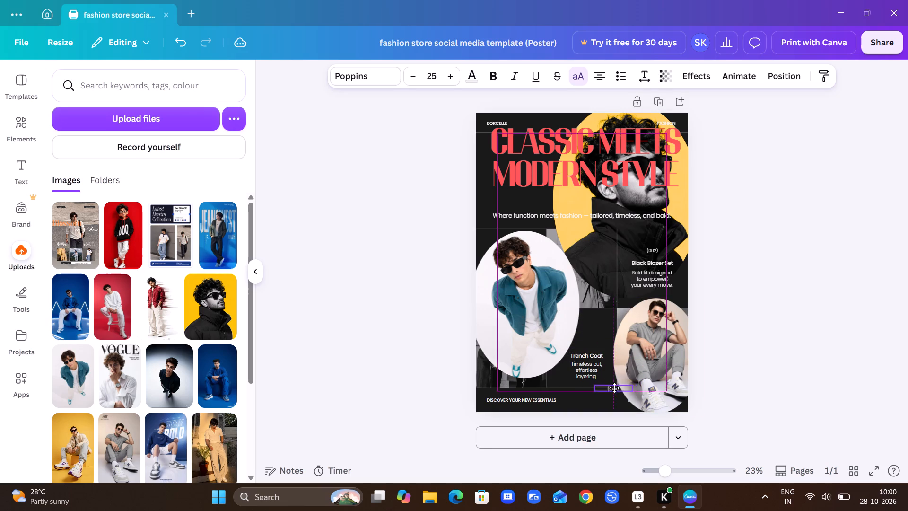
{"action": "left_click_drag", "start_coordinate": [614, 388], "coordinate": [572, 400]}
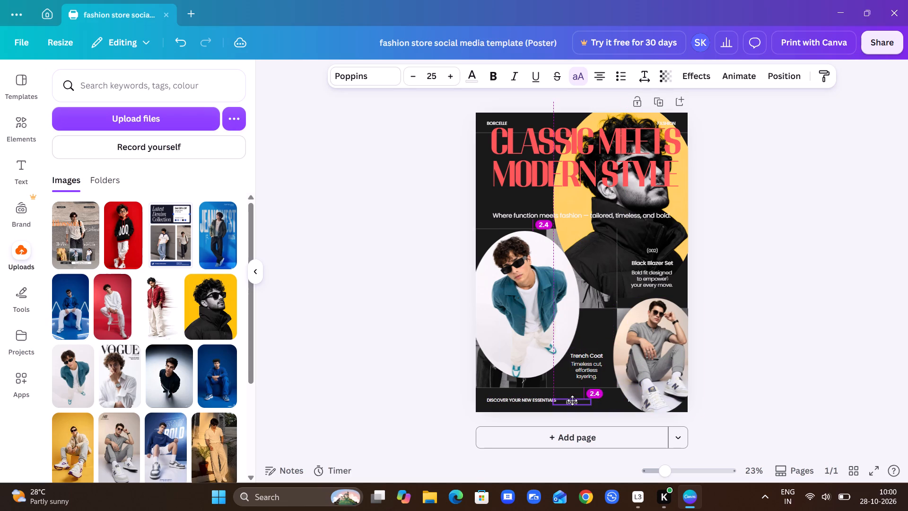
{"action": "left_click_drag", "start_coordinate": [572, 400], "coordinate": [573, 399]}
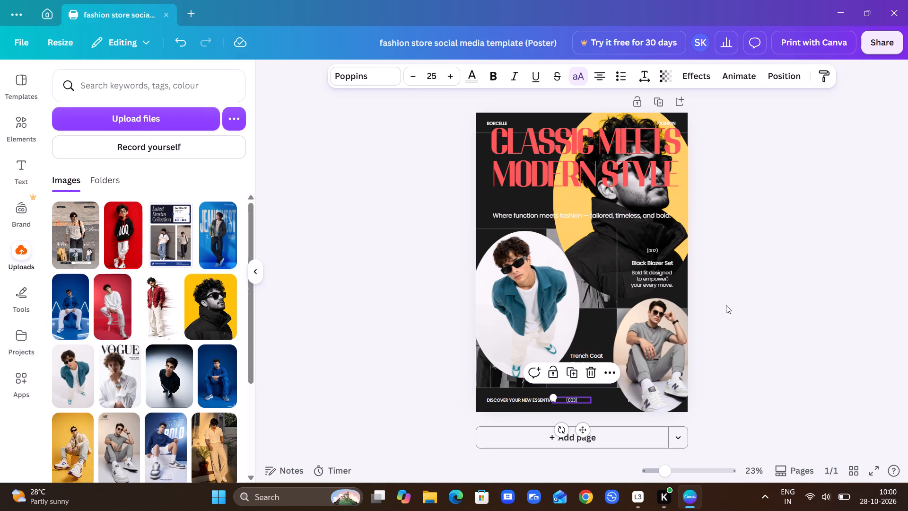
{"action": "left_click", "coordinate": [726, 305]}
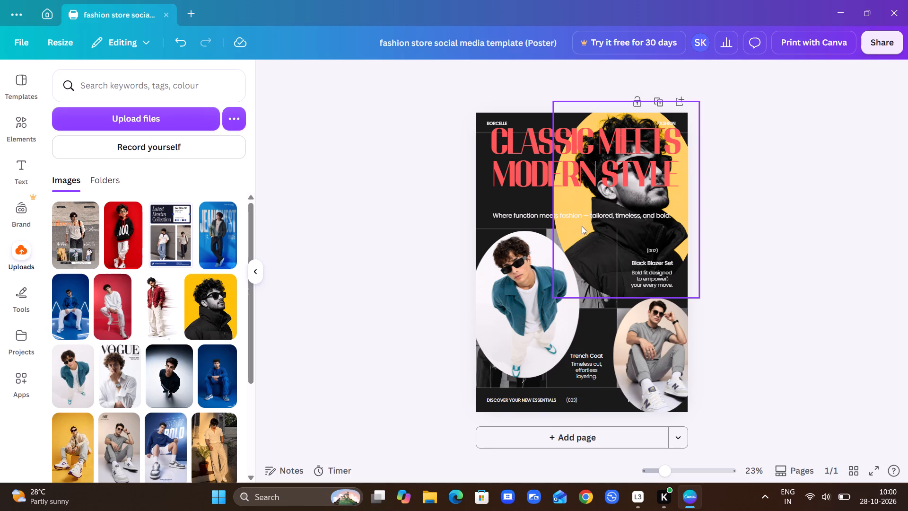
Shift the title to the poster's left edge and narrow its text box so the words wrap onto four lines.
{"action": "left_click_drag", "start_coordinate": [558, 173], "coordinate": [542, 173]}
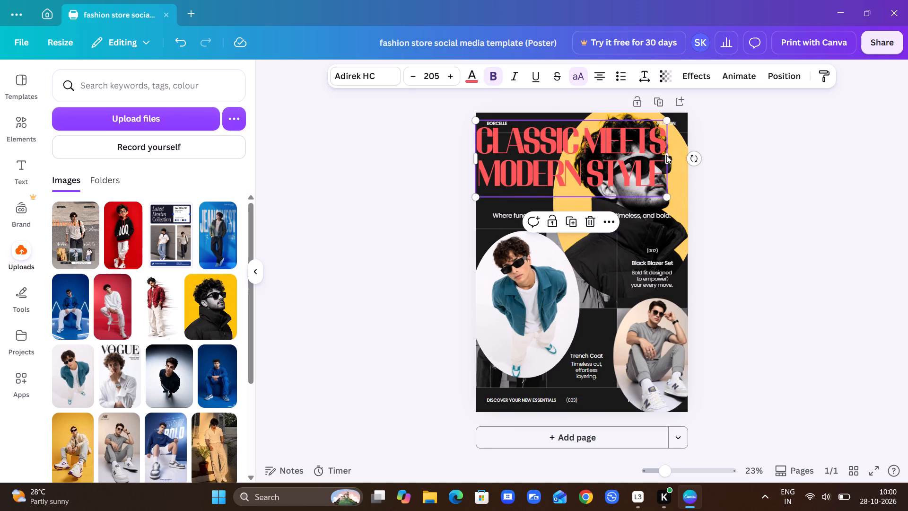
{"action": "left_click_drag", "start_coordinate": [667, 159], "coordinate": [578, 165]}
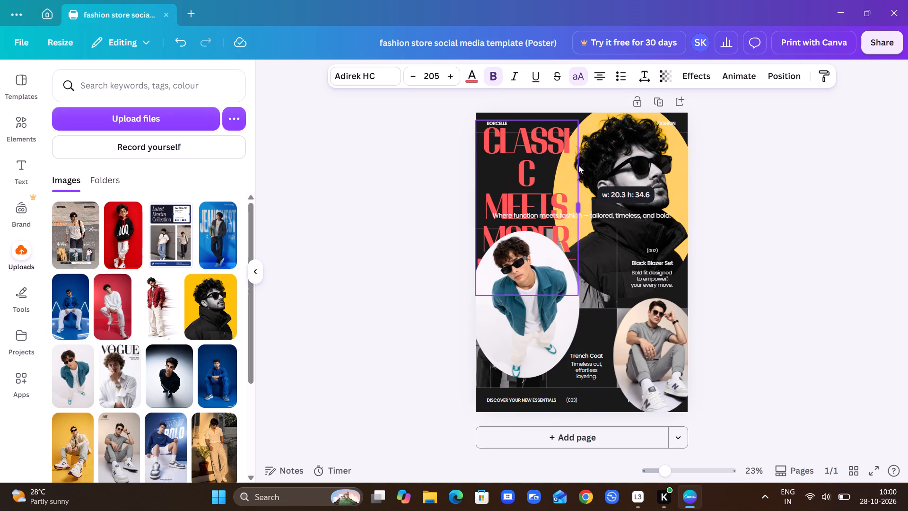
{"action": "left_click_drag", "start_coordinate": [578, 165], "coordinate": [599, 165]}
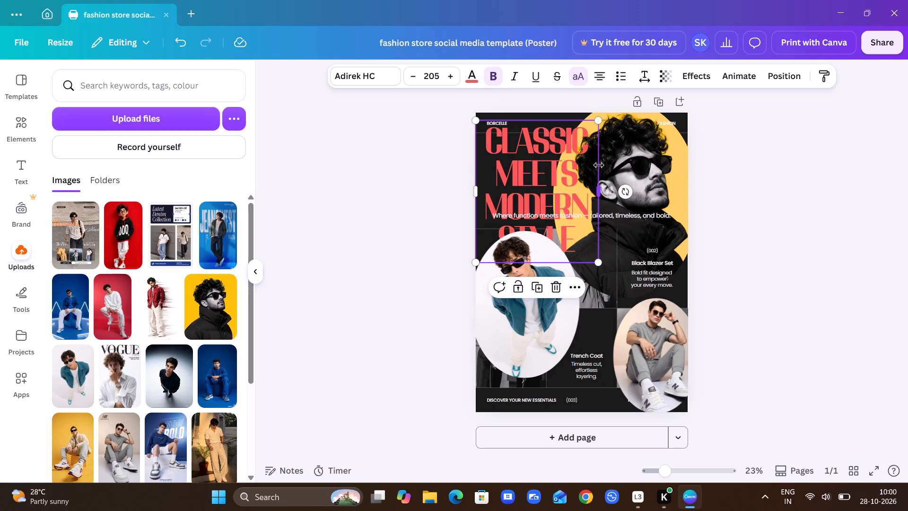
Scale the four-line title down to font size 131 so it fits in the poster's upper left beside the yellow portrait.
{"action": "left_click_drag", "start_coordinate": [598, 263], "coordinate": [567, 211]}
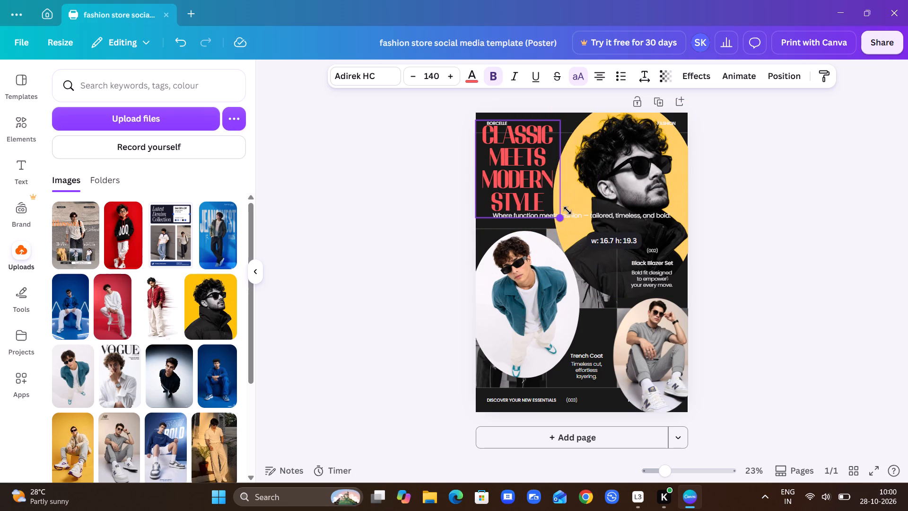
{"action": "left_click_drag", "start_coordinate": [567, 211], "coordinate": [563, 205]}
{"action": "left_click", "coordinate": [529, 165]}
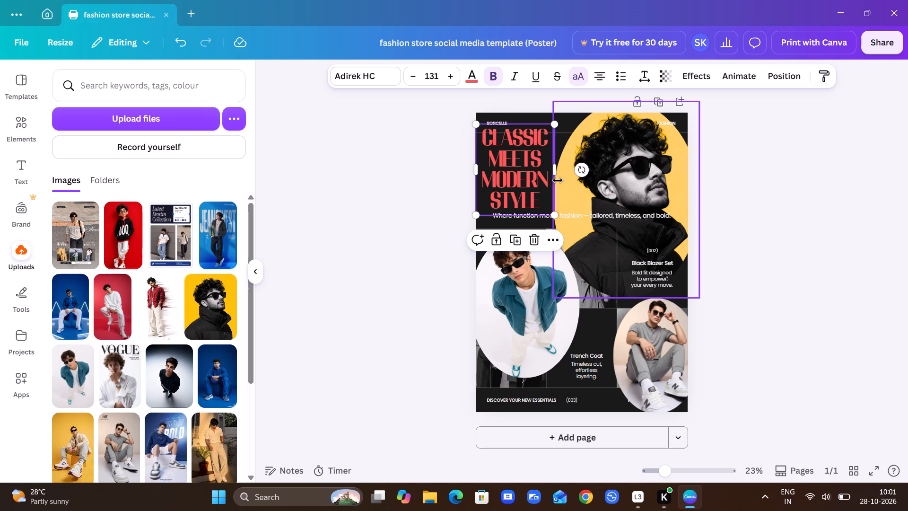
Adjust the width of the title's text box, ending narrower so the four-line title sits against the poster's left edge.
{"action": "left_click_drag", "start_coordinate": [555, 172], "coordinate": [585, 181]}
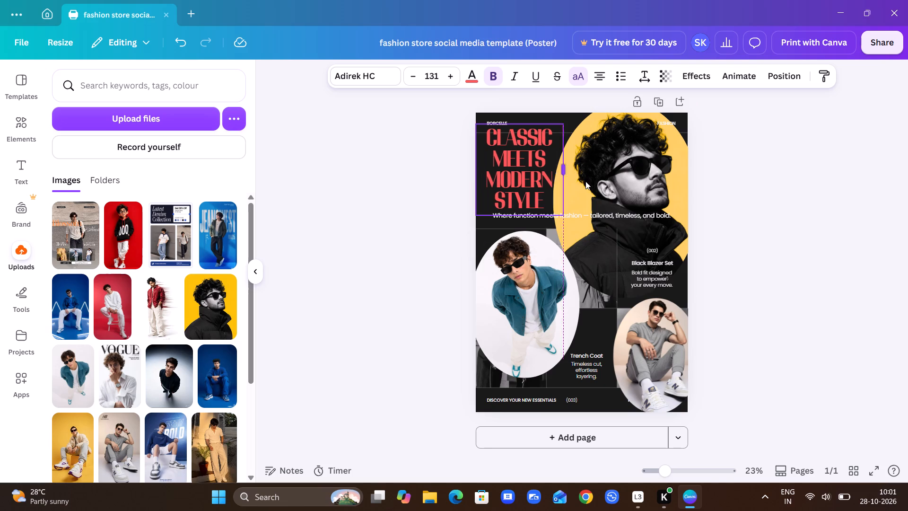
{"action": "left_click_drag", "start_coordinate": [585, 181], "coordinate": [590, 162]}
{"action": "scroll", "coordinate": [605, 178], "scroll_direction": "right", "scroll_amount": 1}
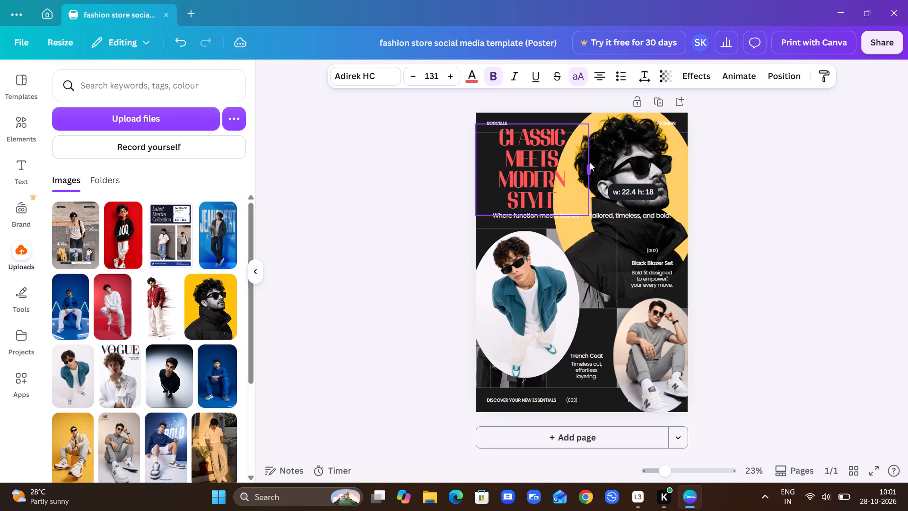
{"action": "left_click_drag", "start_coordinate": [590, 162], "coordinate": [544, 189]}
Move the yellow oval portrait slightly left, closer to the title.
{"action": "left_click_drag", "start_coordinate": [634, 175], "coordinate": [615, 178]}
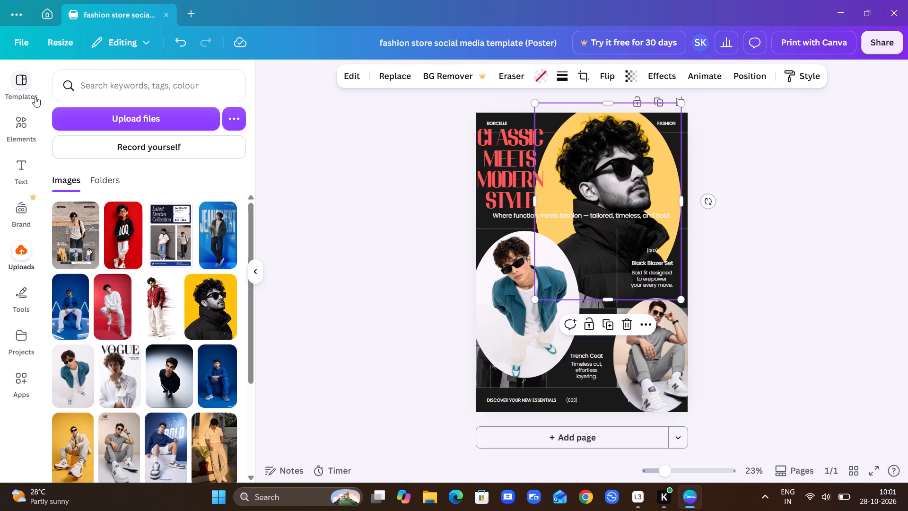
Replace the poster design with the Green Beige and White Modern Fashion Poster template.
{"action": "left_click", "coordinate": [35, 96]}
{"action": "scroll", "coordinate": [124, 344], "scroll_direction": "down", "scroll_amount": 2}
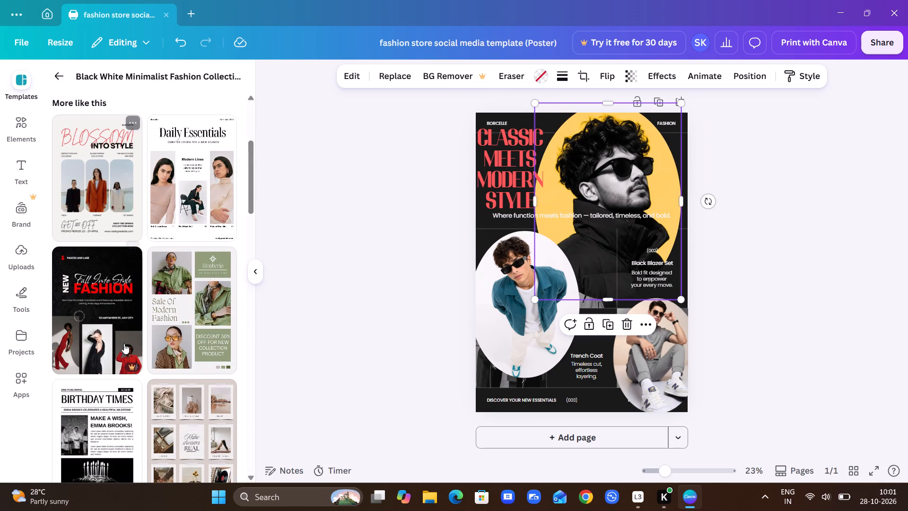
{"action": "left_click", "coordinate": [164, 342]}
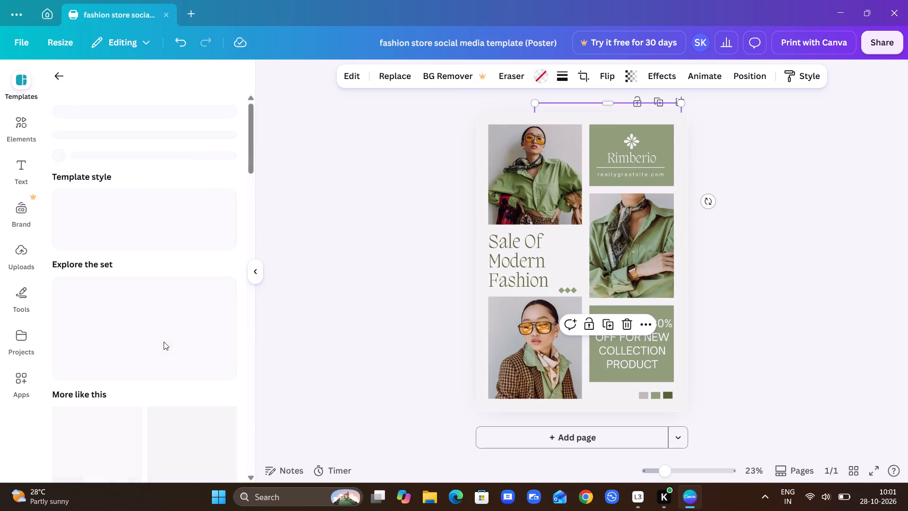
Select the photo of the woman in a green shirt and scarf above the Sale Of Modern Fashion title.
{"action": "left_click", "coordinate": [554, 192]}
{"action": "left_click", "coordinate": [544, 193]}
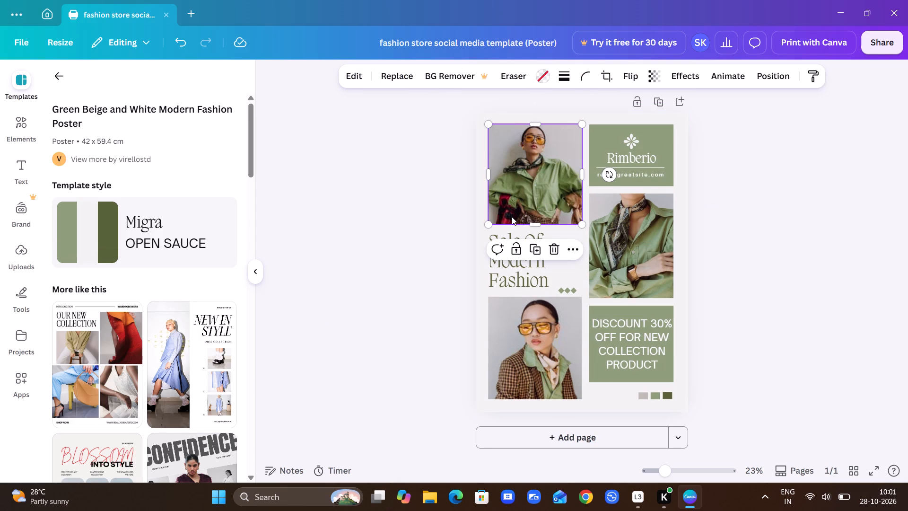
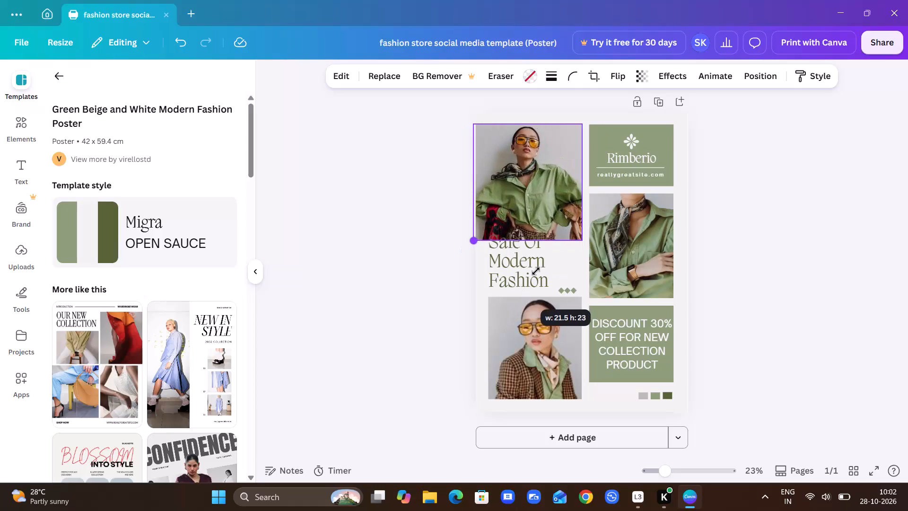
Adjust the height of the photo of the woman in a checked jacket below the title, ending at about 18.5 by 20 cm.
{"action": "left_click", "coordinate": [548, 361]}
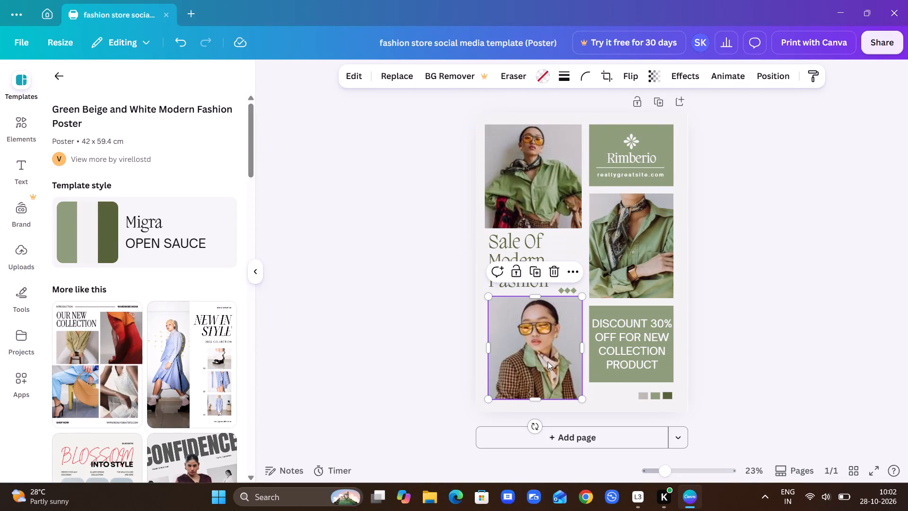
{"action": "left_click_drag", "start_coordinate": [534, 296], "coordinate": [533, 247]}
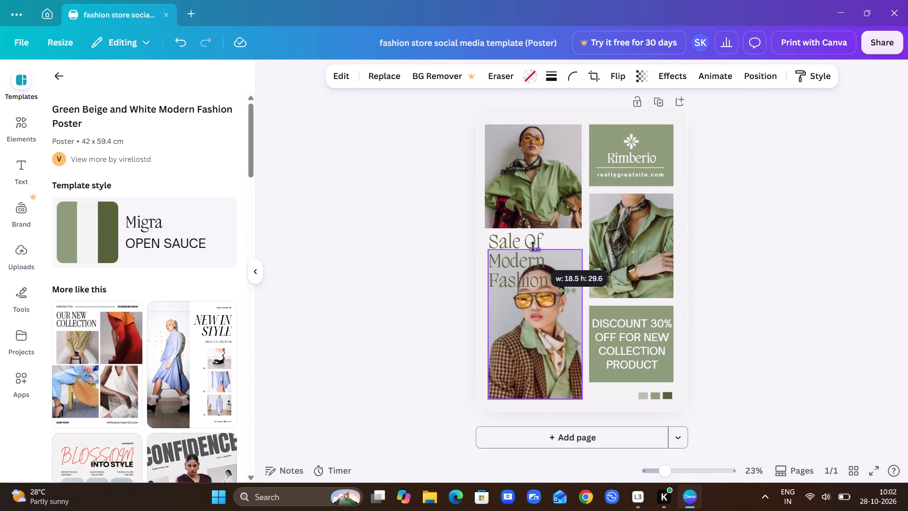
{"action": "left_click_drag", "start_coordinate": [533, 247], "coordinate": [520, 173]}
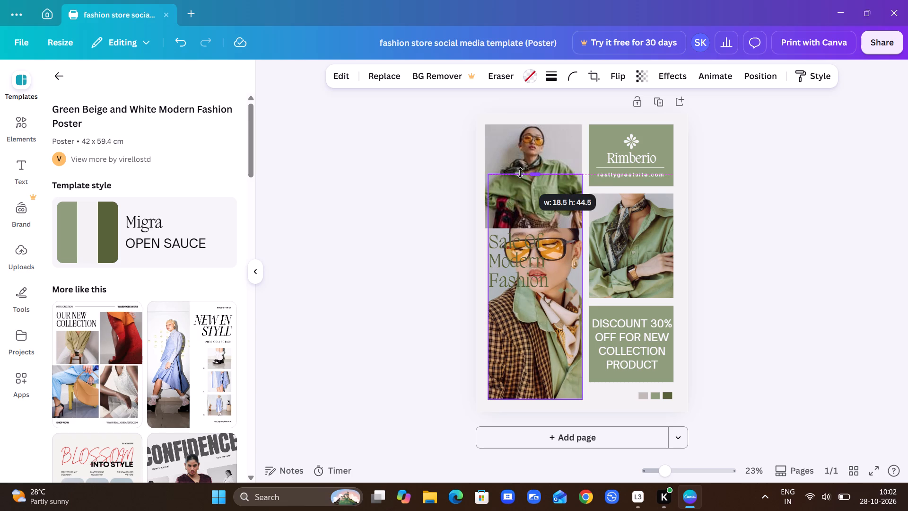
{"action": "left_click_drag", "start_coordinate": [520, 173], "coordinate": [521, 185]}
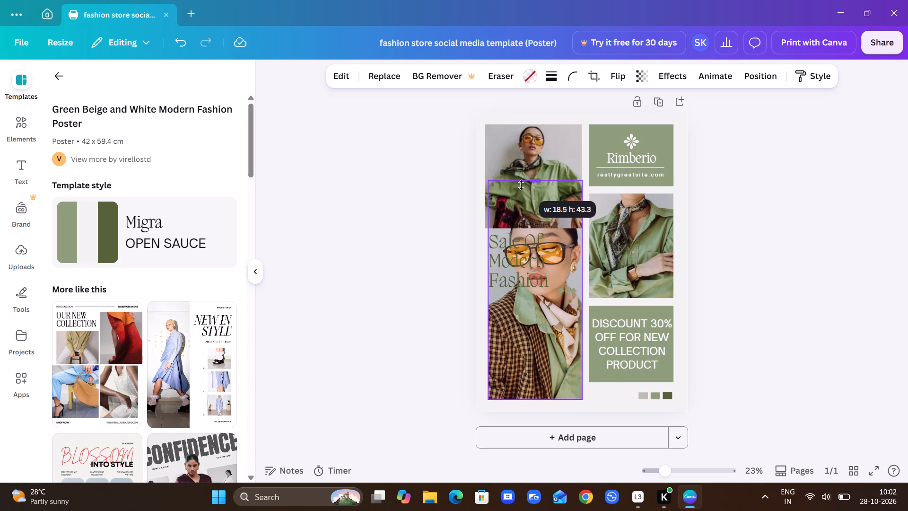
{"action": "left_click_drag", "start_coordinate": [521, 185], "coordinate": [541, 298]}
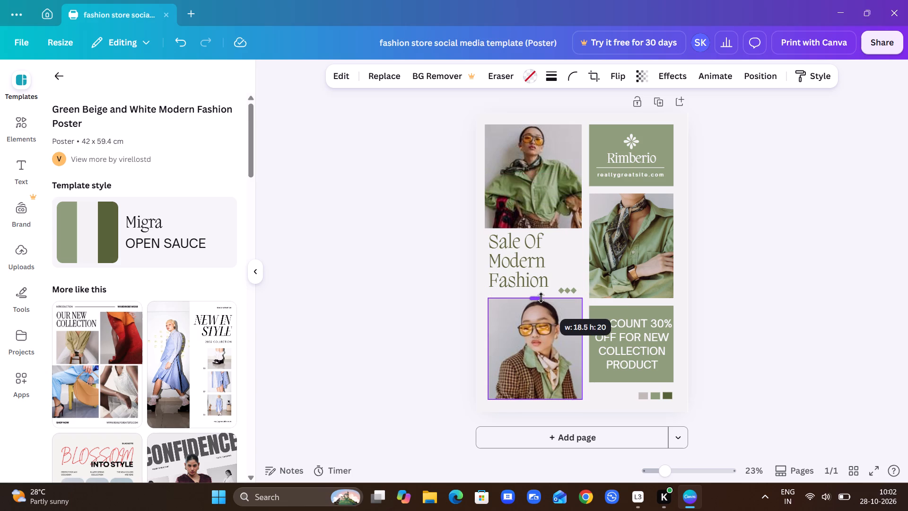
{"action": "left_click_drag", "start_coordinate": [541, 298], "coordinate": [541, 297]}
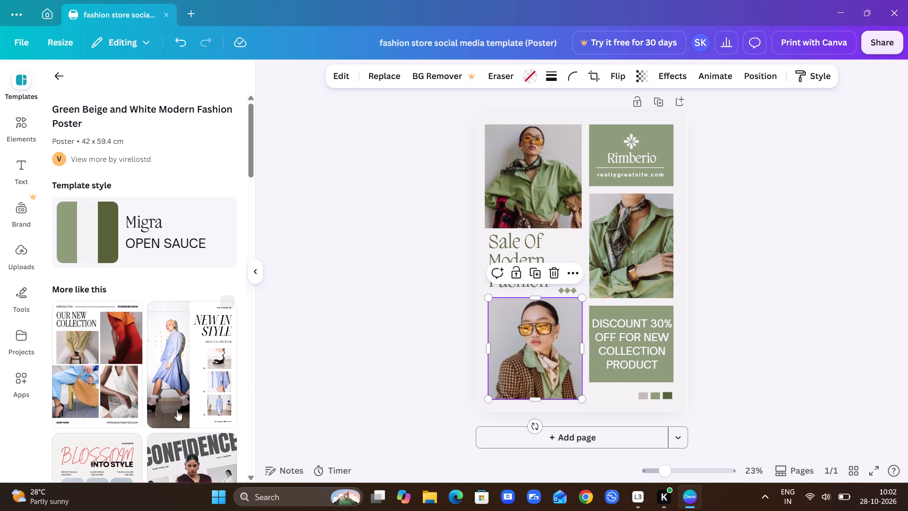
Replace the three women's photos with uploads: man in black above the title, man in teal jacket below it, seated man in grey opposite.
{"action": "left_click", "coordinate": [28, 255]}
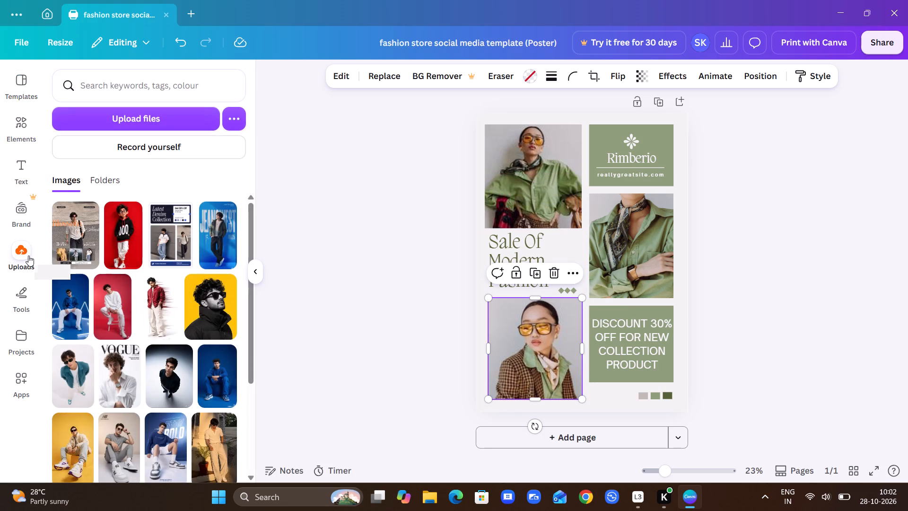
{"action": "left_click_drag", "start_coordinate": [85, 377], "coordinate": [552, 327]}
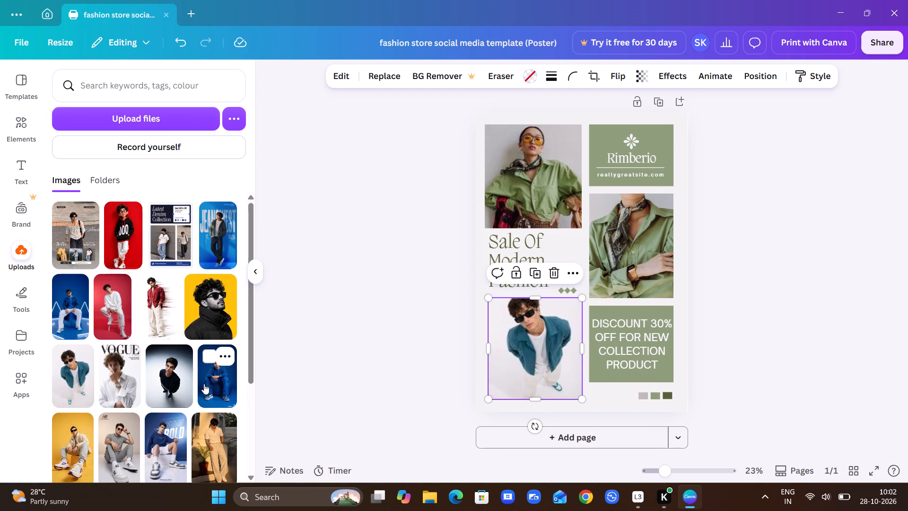
{"action": "left_click_drag", "start_coordinate": [178, 377], "coordinate": [535, 180]}
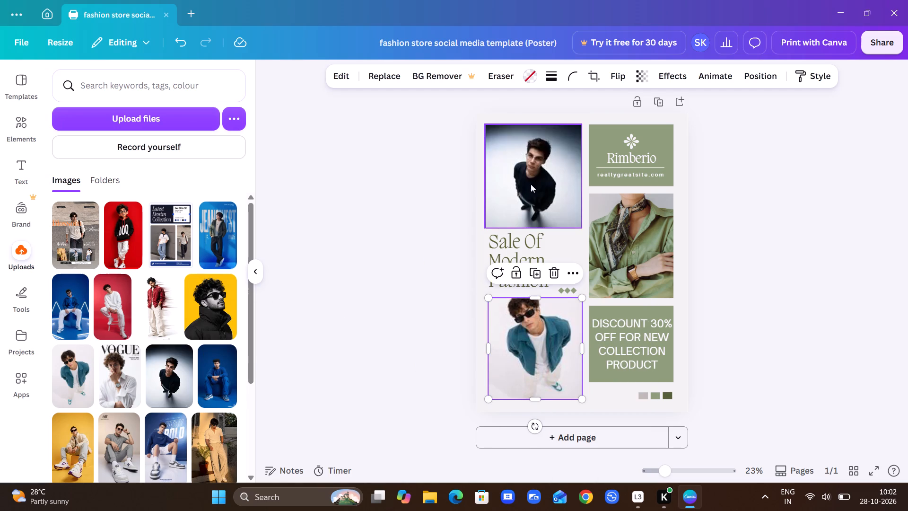
{"action": "left_click_drag", "start_coordinate": [121, 445], "coordinate": [629, 220]}
{"action": "left_click", "coordinate": [611, 212]}
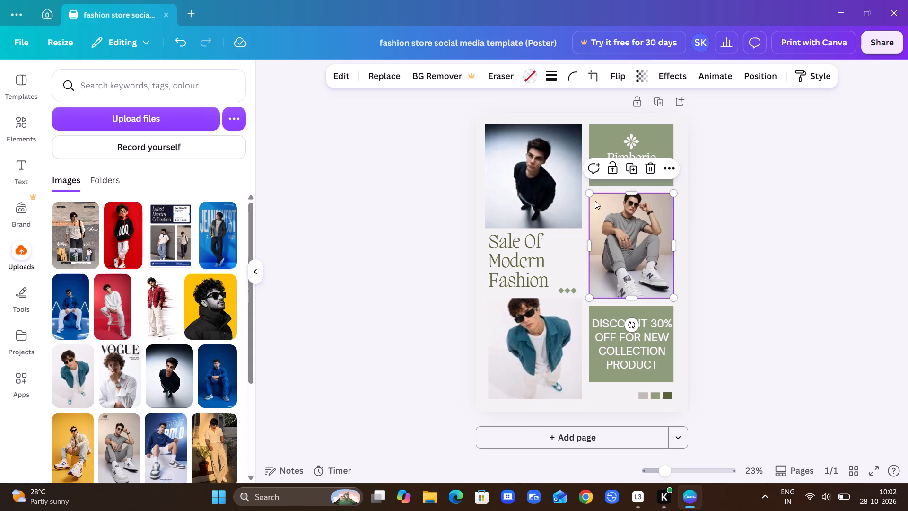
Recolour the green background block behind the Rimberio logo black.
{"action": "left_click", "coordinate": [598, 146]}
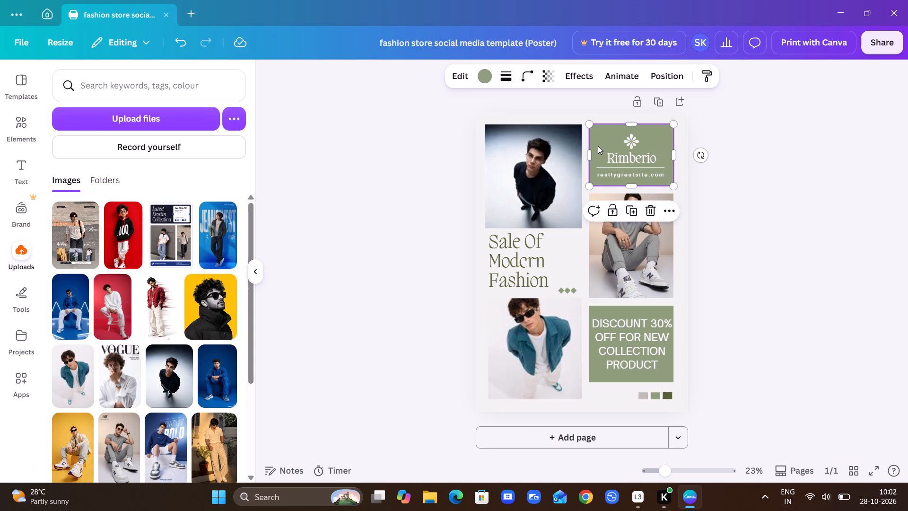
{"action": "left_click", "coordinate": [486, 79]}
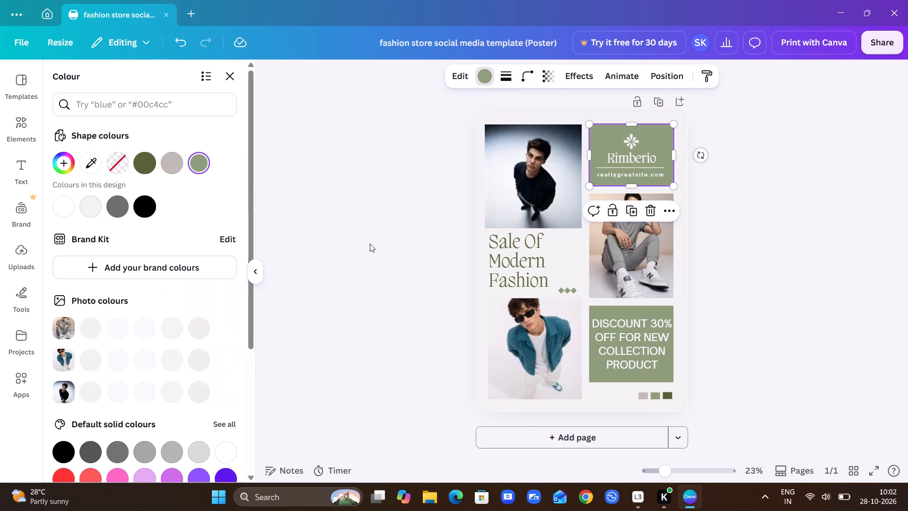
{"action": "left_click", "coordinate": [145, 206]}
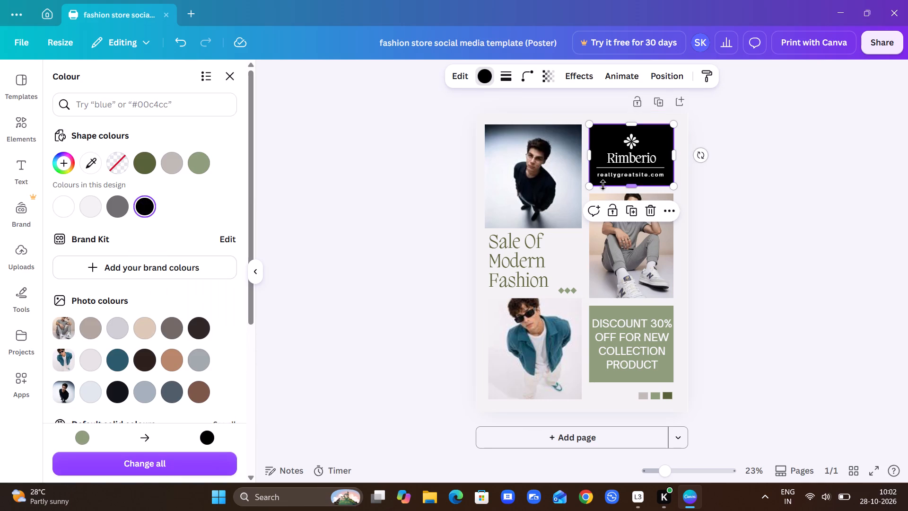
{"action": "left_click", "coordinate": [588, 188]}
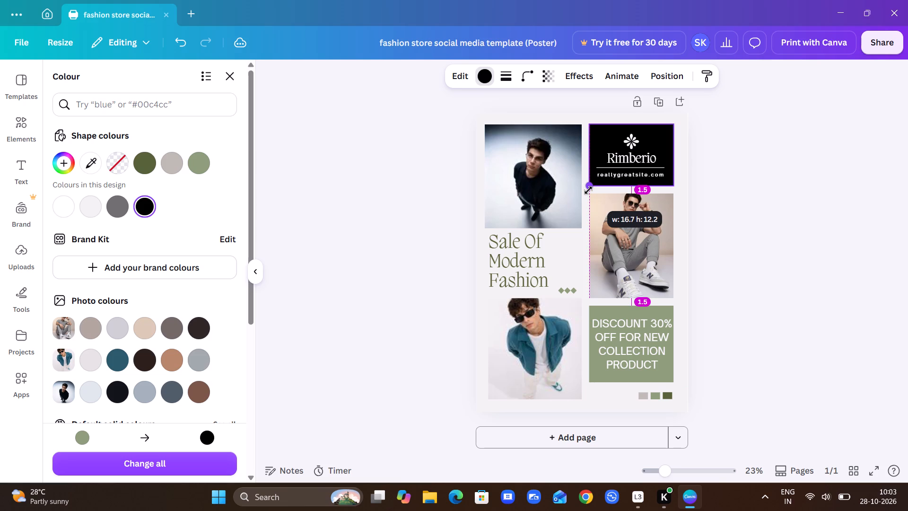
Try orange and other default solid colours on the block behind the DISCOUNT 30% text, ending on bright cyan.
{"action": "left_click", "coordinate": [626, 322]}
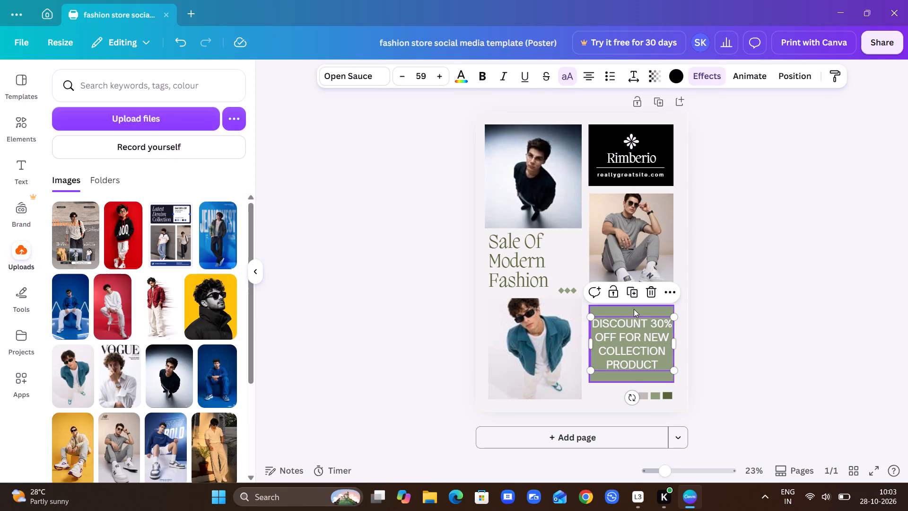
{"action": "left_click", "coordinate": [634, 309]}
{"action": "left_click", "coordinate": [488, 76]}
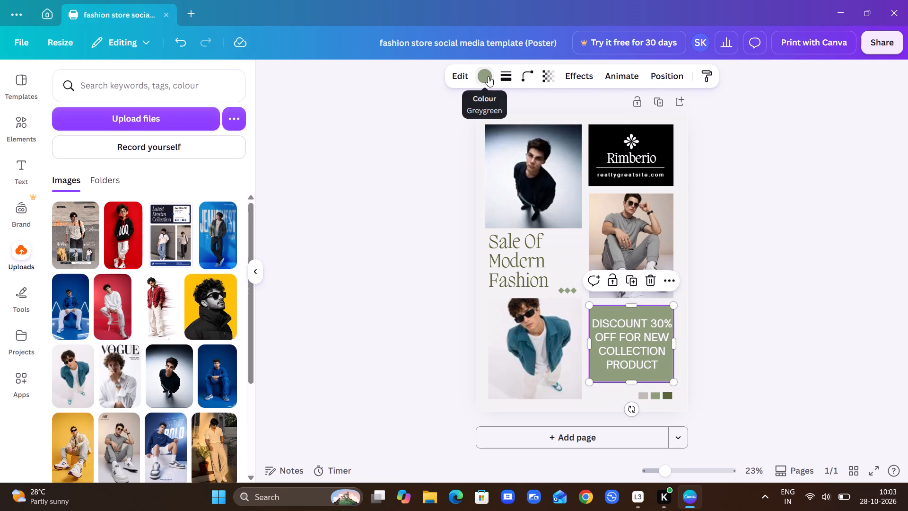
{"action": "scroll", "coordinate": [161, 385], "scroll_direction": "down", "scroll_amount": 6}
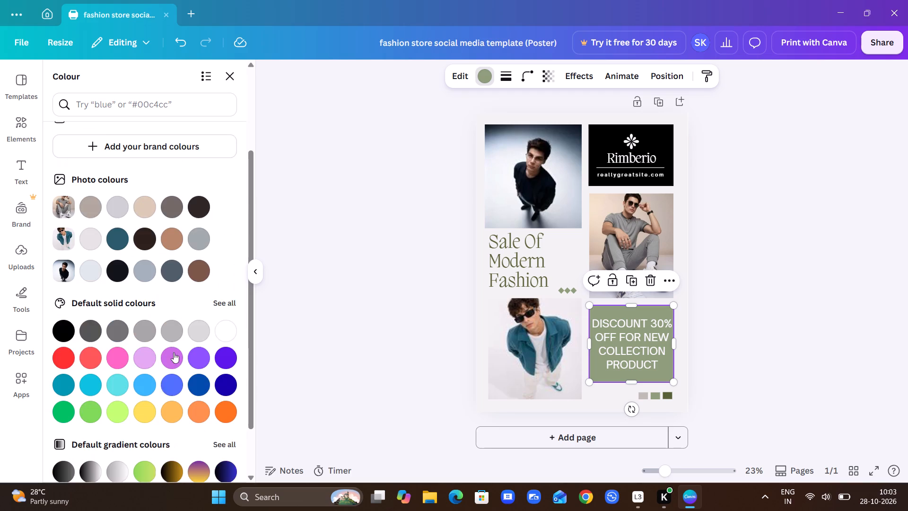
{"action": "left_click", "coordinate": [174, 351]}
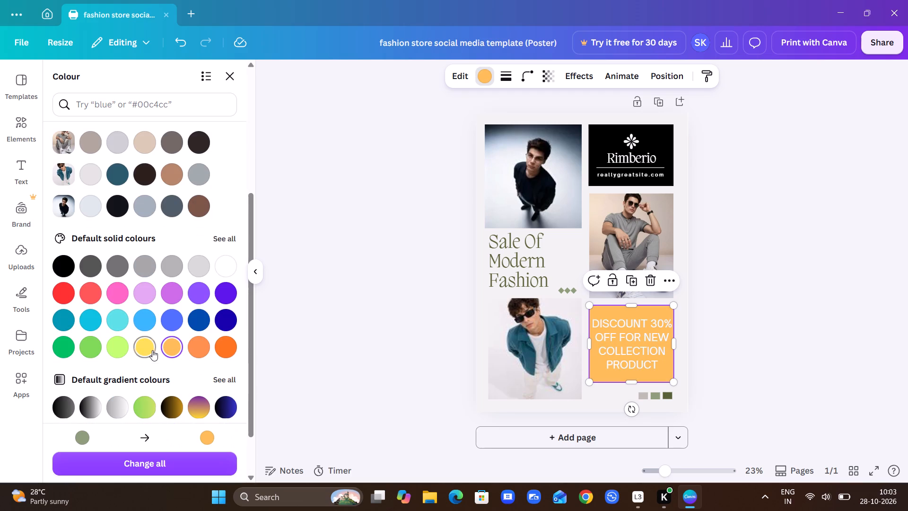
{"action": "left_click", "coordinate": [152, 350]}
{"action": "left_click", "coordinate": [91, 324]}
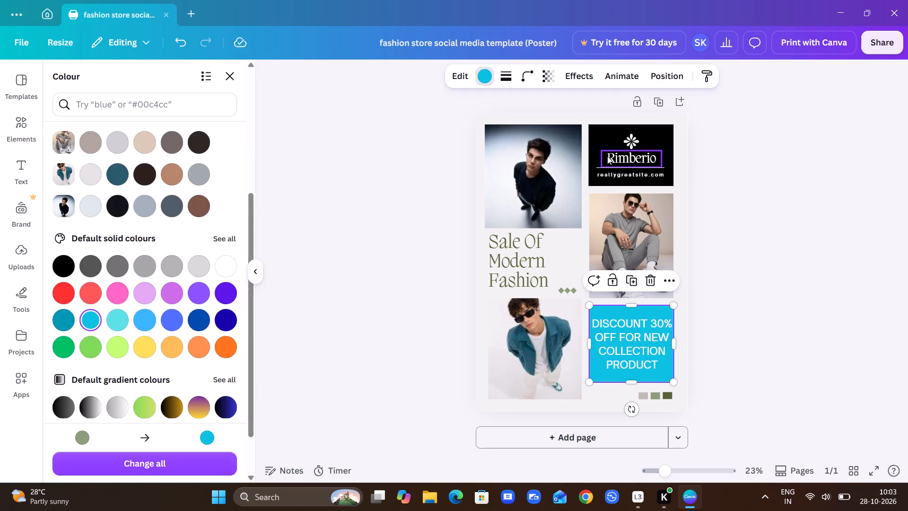
Recolour the block behind the Rimberio logo with the dark teal-blue default solid colour.
{"action": "left_click", "coordinate": [601, 145]}
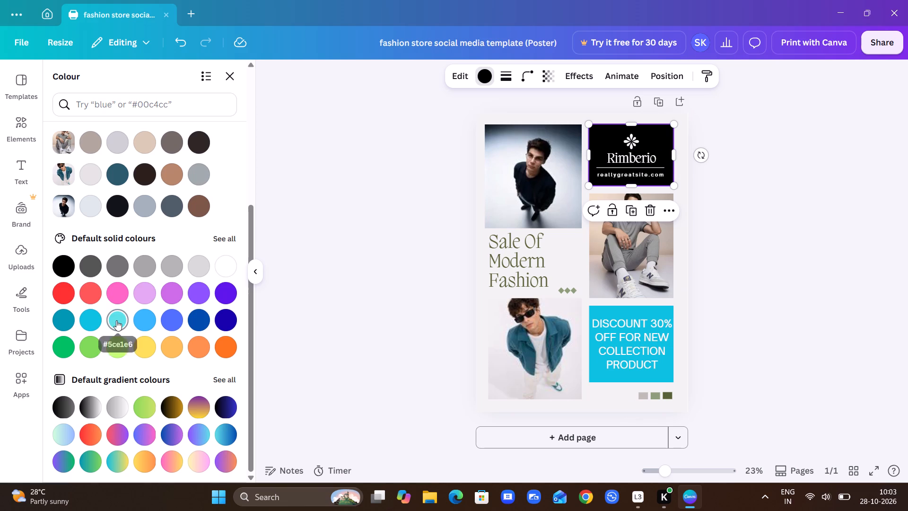
{"action": "left_click", "coordinate": [116, 320]}
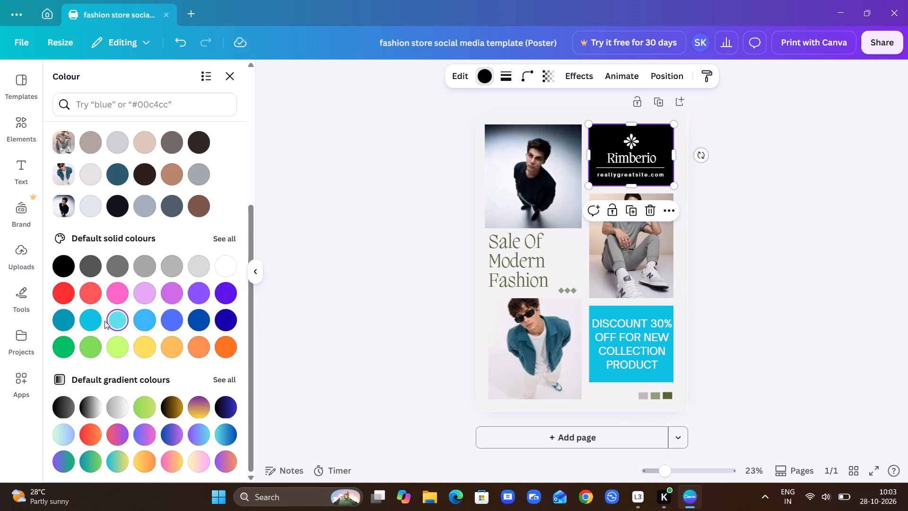
{"action": "left_click", "coordinate": [99, 322]}
{"action": "left_click_drag", "start_coordinate": [53, 329], "coordinate": [64, 326]}
{"action": "left_click", "coordinate": [64, 326]}
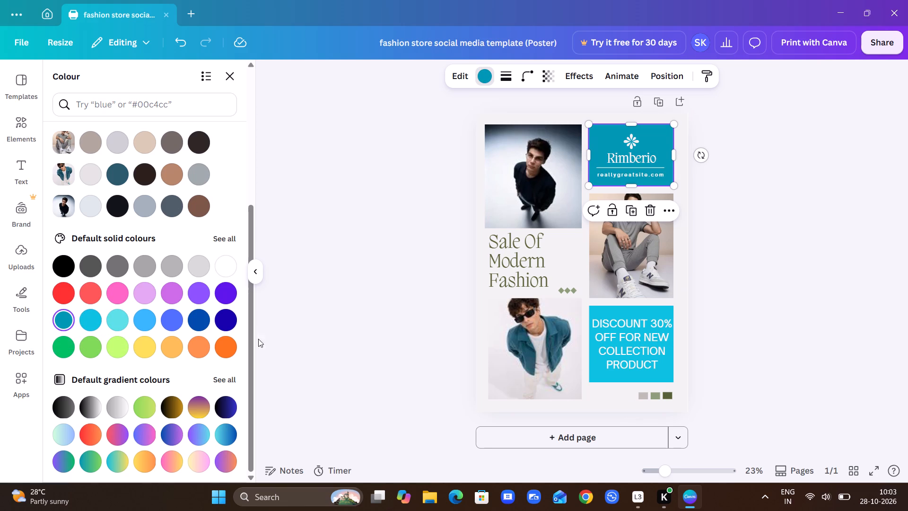
Recolour the block behind the DISCOUNT 30% text with the same dark teal-blue as the Rimberio block.
{"action": "left_click", "coordinate": [640, 311]}
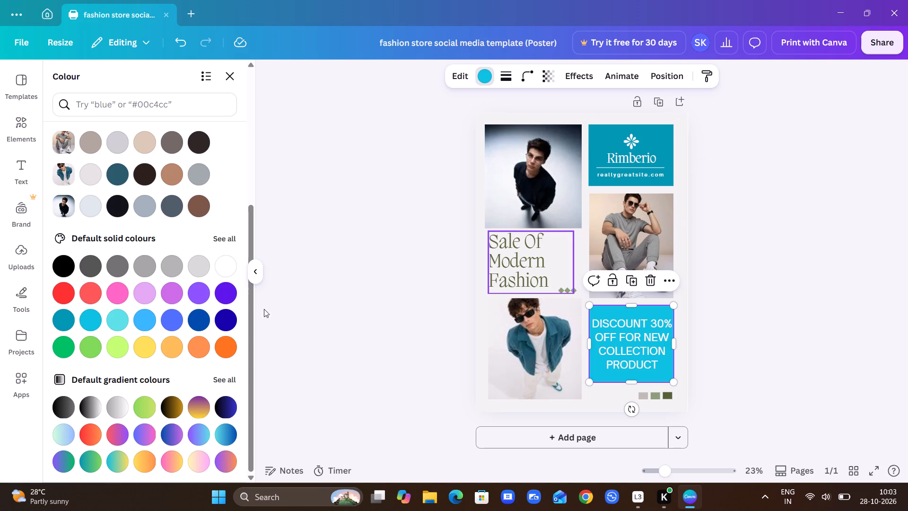
{"action": "left_click", "coordinate": [68, 315]}
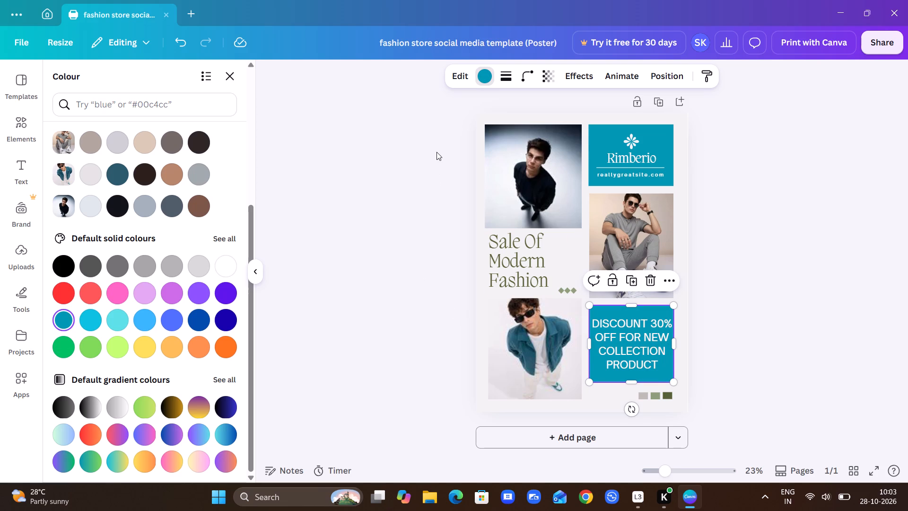
Shrink the photo of the man in black proportionally so its left edge lines up with the title and the photo below.
{"action": "left_click", "coordinate": [485, 140]}
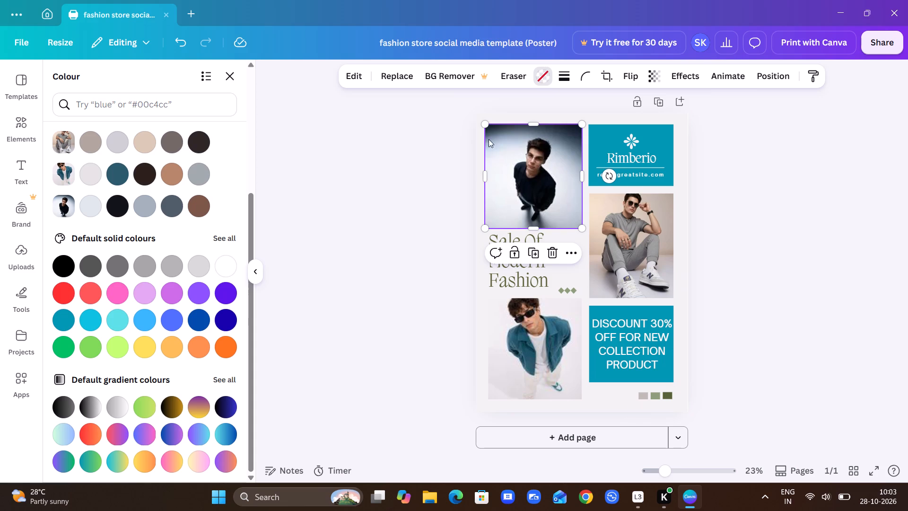
{"action": "left_click_drag", "start_coordinate": [482, 126], "coordinate": [356, 123]}
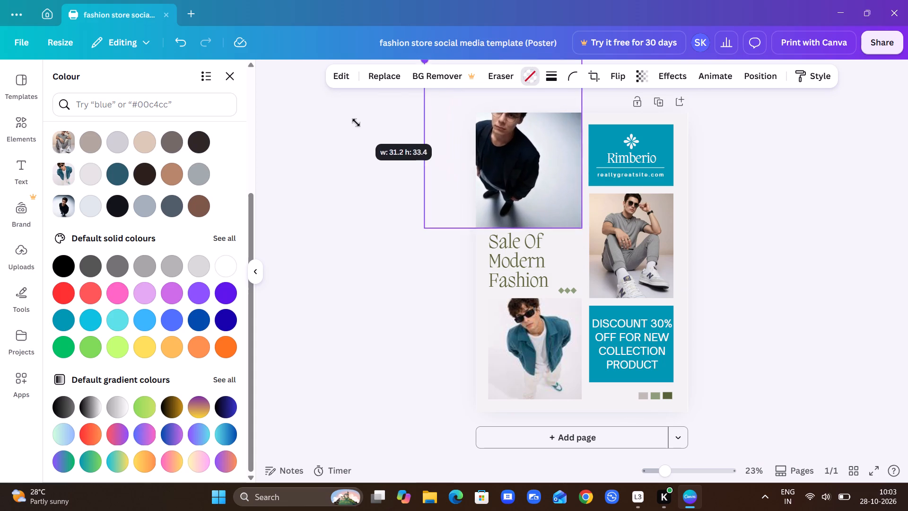
{"action": "left_click_drag", "start_coordinate": [356, 123], "coordinate": [416, 180]}
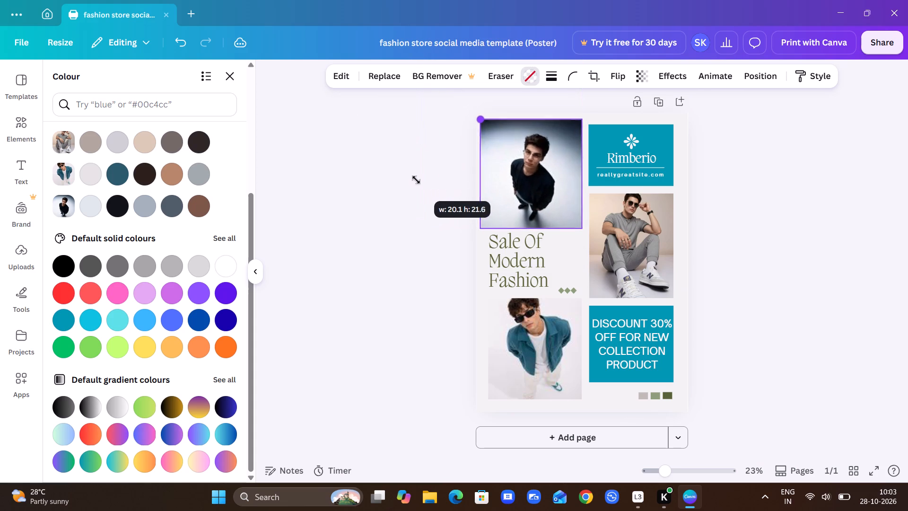
{"action": "left_click_drag", "start_coordinate": [416, 180], "coordinate": [366, 126]}
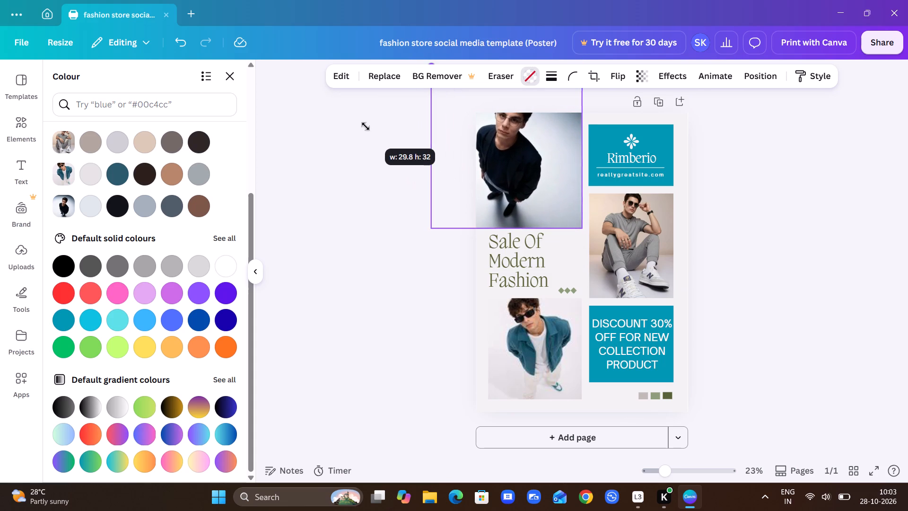
{"action": "left_click_drag", "start_coordinate": [366, 126], "coordinate": [428, 176]}
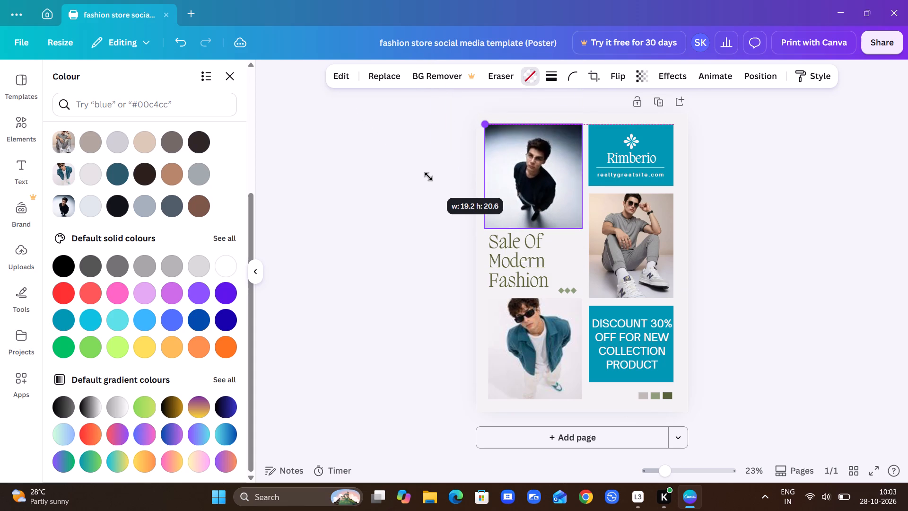
{"action": "left_click_drag", "start_coordinate": [428, 176], "coordinate": [435, 179]}
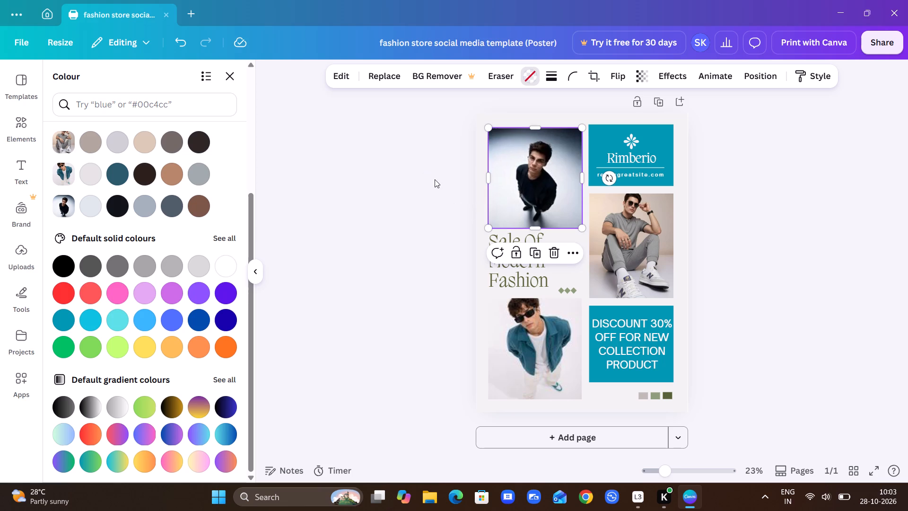
Resize the photo of the man in the teal jacket proportionally to about 18.5 by 20, with its left edge level with the photo above.
{"action": "left_click", "coordinate": [541, 356]}
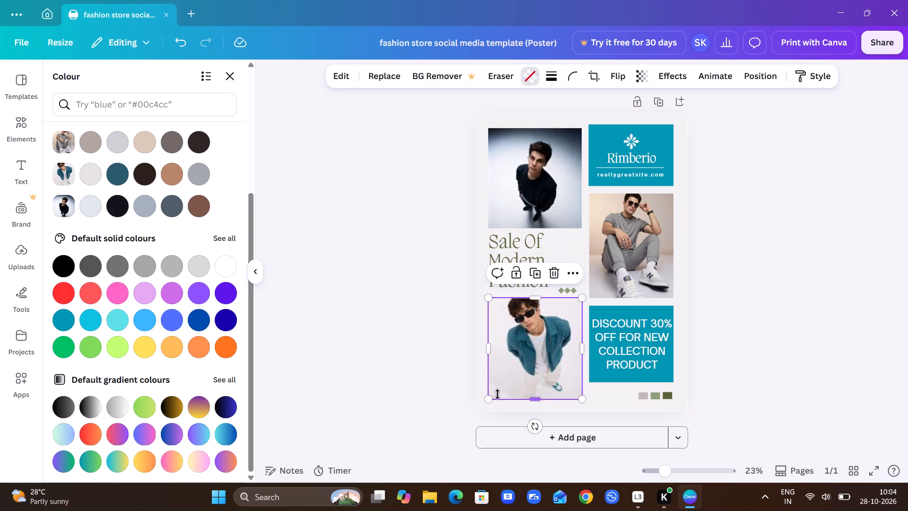
{"action": "left_click_drag", "start_coordinate": [492, 399], "coordinate": [382, 510]}
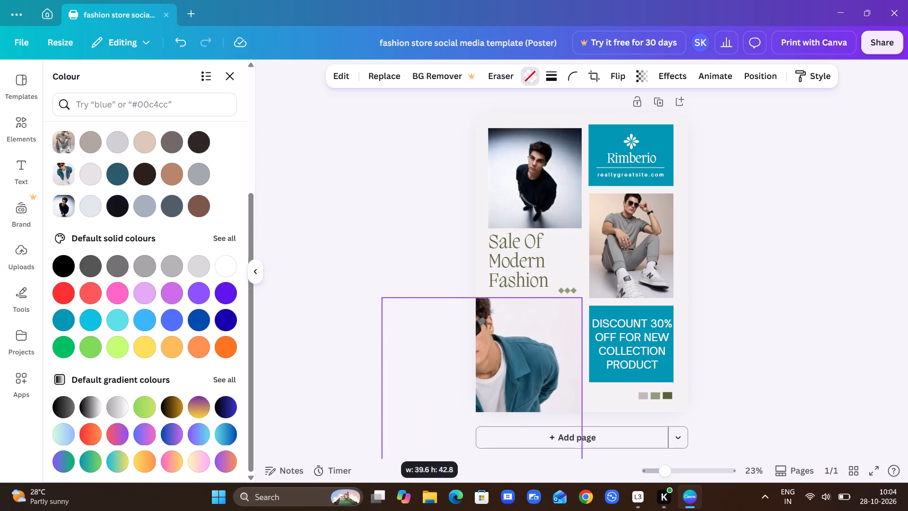
{"action": "left_click_drag", "start_coordinate": [382, 510], "coordinate": [511, 407]}
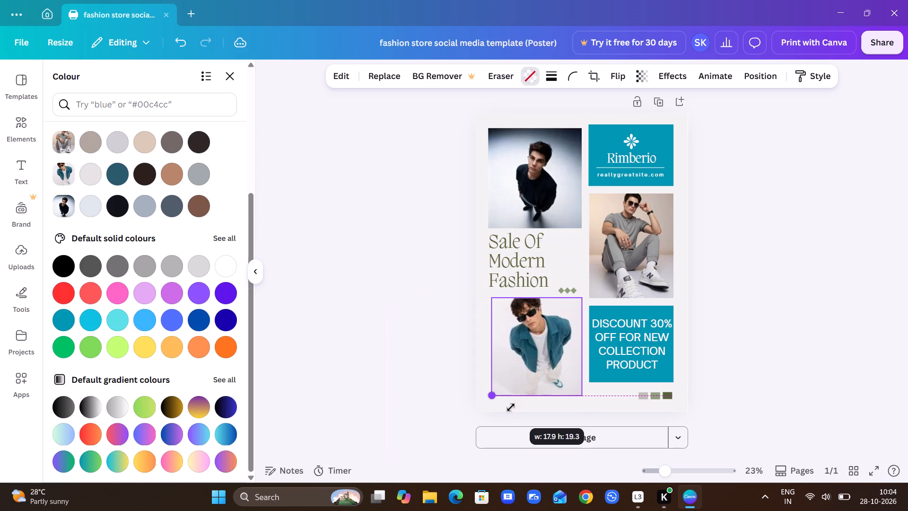
{"action": "left_click_drag", "start_coordinate": [511, 407], "coordinate": [503, 408]}
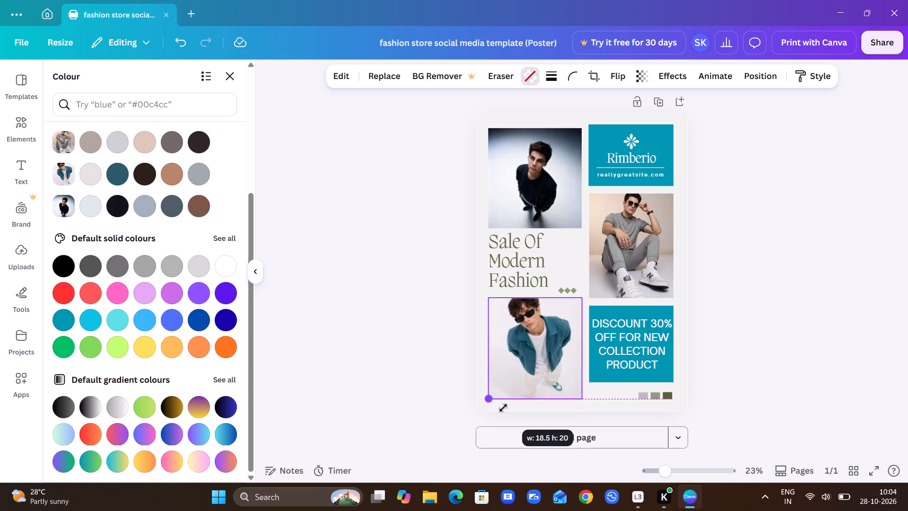
{"action": "left_click_drag", "start_coordinate": [503, 408], "coordinate": [501, 409]}
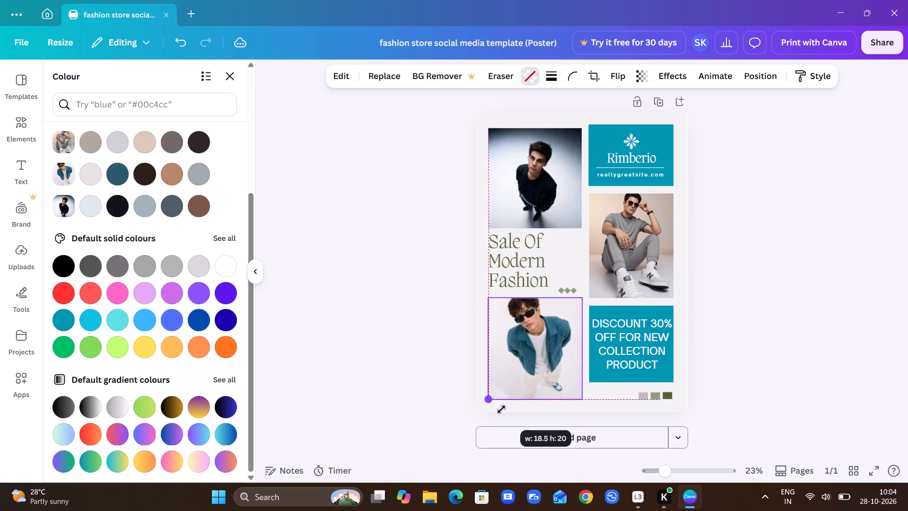
{"action": "left_click_drag", "start_coordinate": [501, 409], "coordinate": [502, 409]}
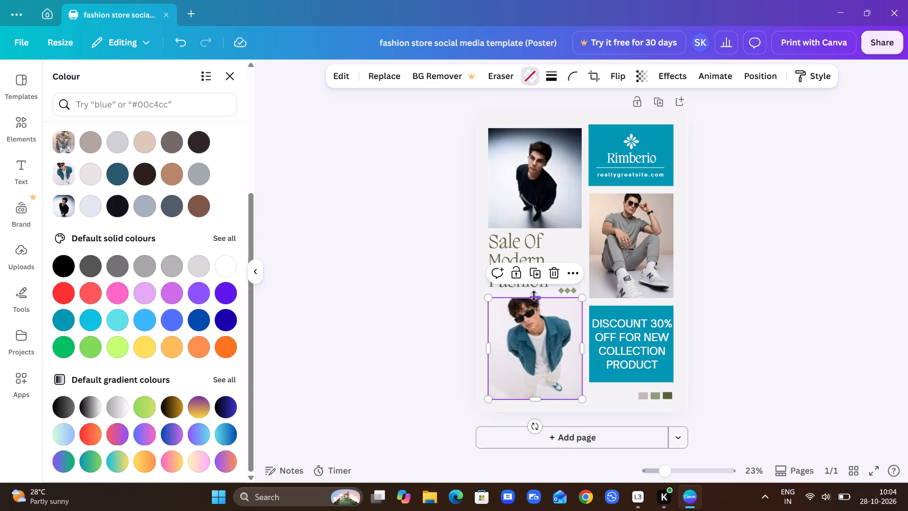
Shorten the teal-jacket photo from its upper edge to about 18.6 high, level with the top of the DISCOUNT 30% block.
{"action": "left_click_drag", "start_coordinate": [534, 296], "coordinate": [530, 120]}
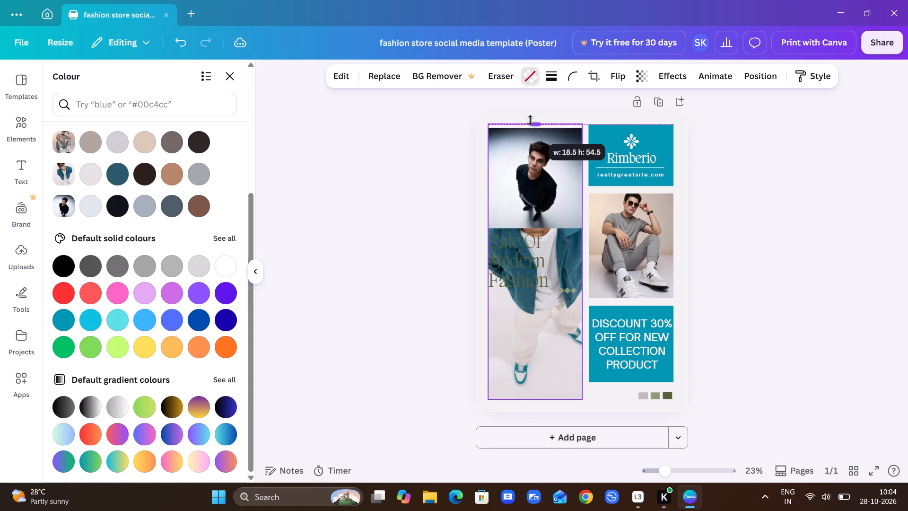
{"action": "left_click_drag", "start_coordinate": [530, 120], "coordinate": [551, 241]}
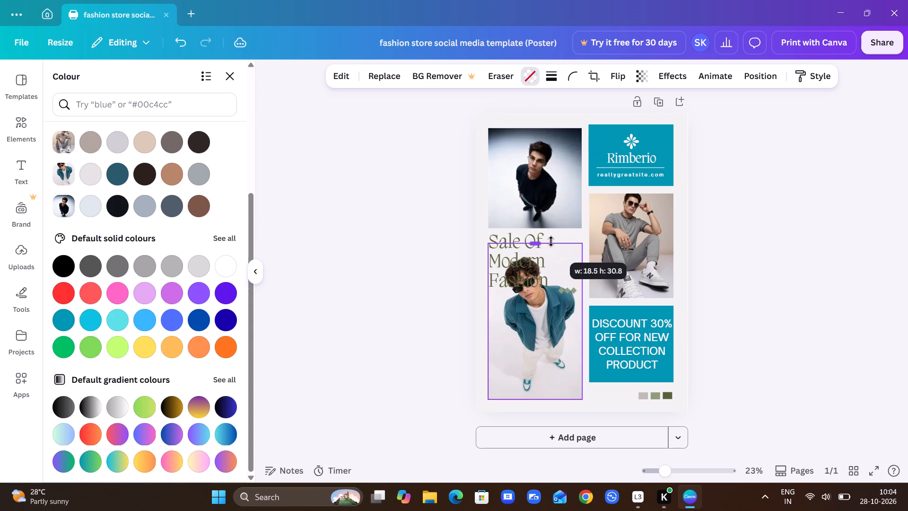
{"action": "left_click_drag", "start_coordinate": [551, 241], "coordinate": [523, 342]}
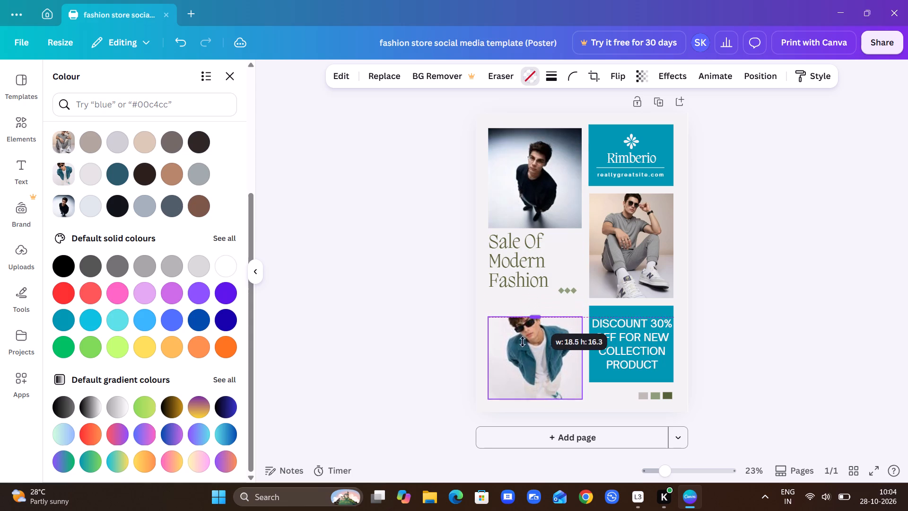
{"action": "left_click_drag", "start_coordinate": [523, 342], "coordinate": [523, 303]}
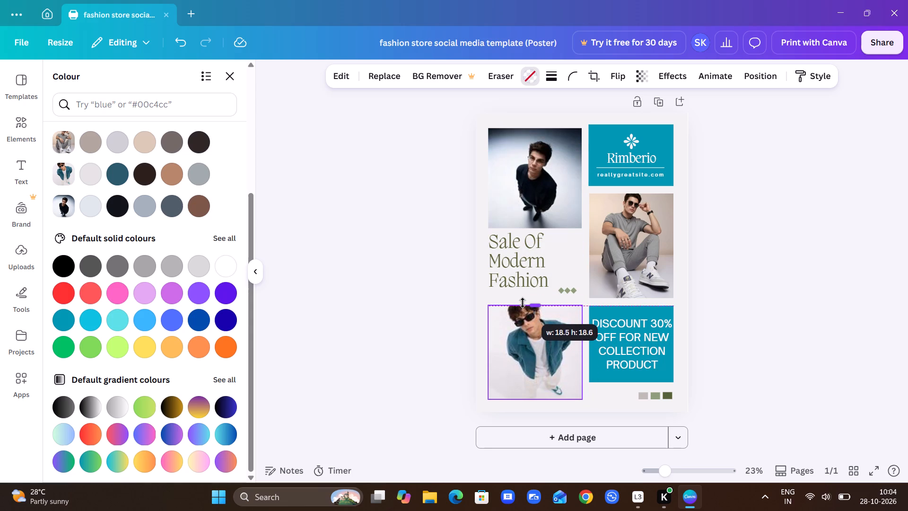
{"action": "left_click_drag", "start_coordinate": [523, 303], "coordinate": [530, 124]}
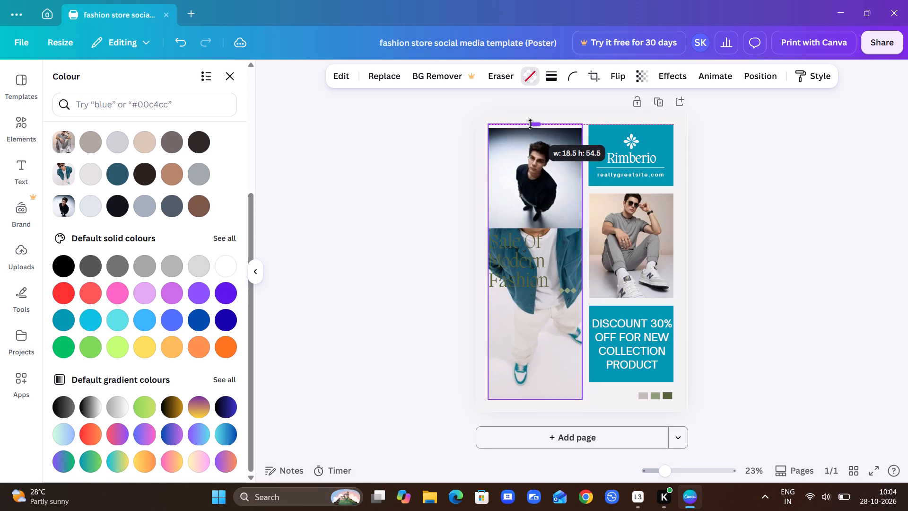
{"action": "left_click_drag", "start_coordinate": [530, 124], "coordinate": [530, 126]}
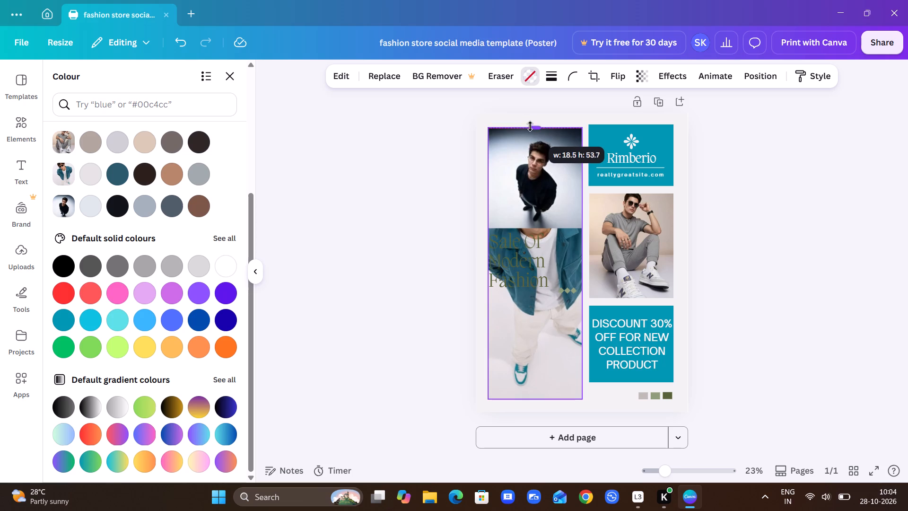
{"action": "left_click_drag", "start_coordinate": [530, 126], "coordinate": [550, 300]}
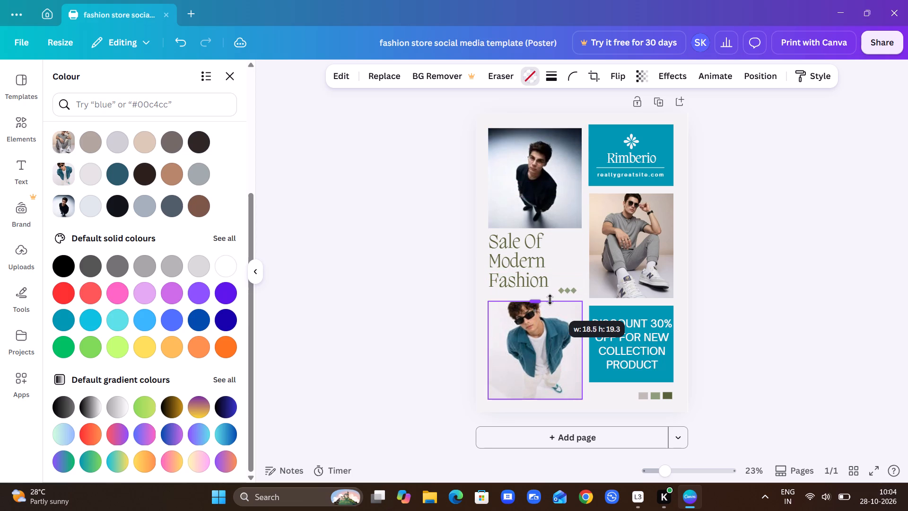
{"action": "left_click_drag", "start_coordinate": [550, 300], "coordinate": [552, 301]}
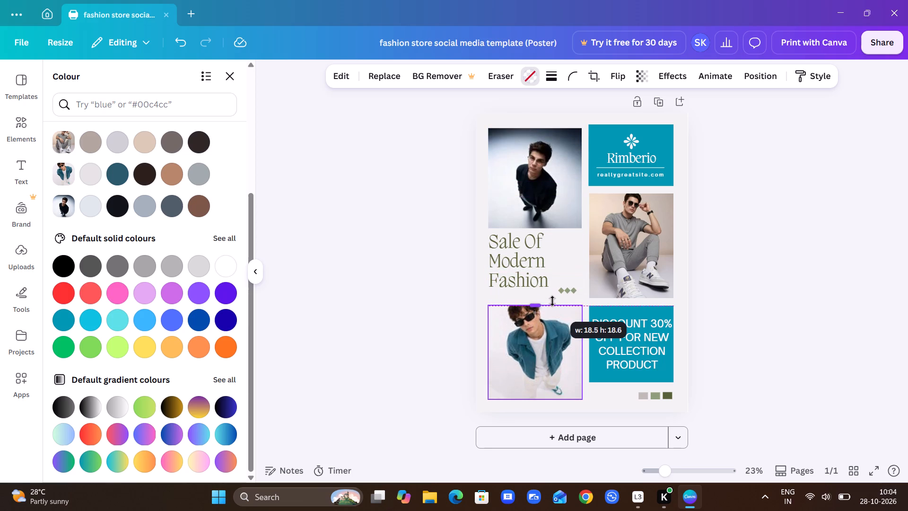
{"action": "left_click_drag", "start_coordinate": [552, 301], "coordinate": [551, 302]}
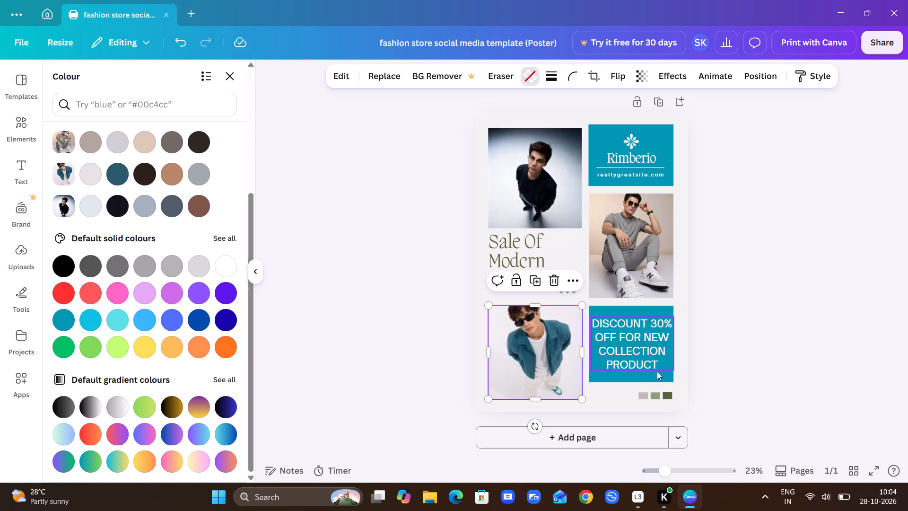
Shorten the photo of the seated man in grey from its upper edge, widening the gap below the Rimberio block.
{"action": "left_click", "coordinate": [624, 260]}
{"action": "left_click_drag", "start_coordinate": [632, 194], "coordinate": [629, 171]}
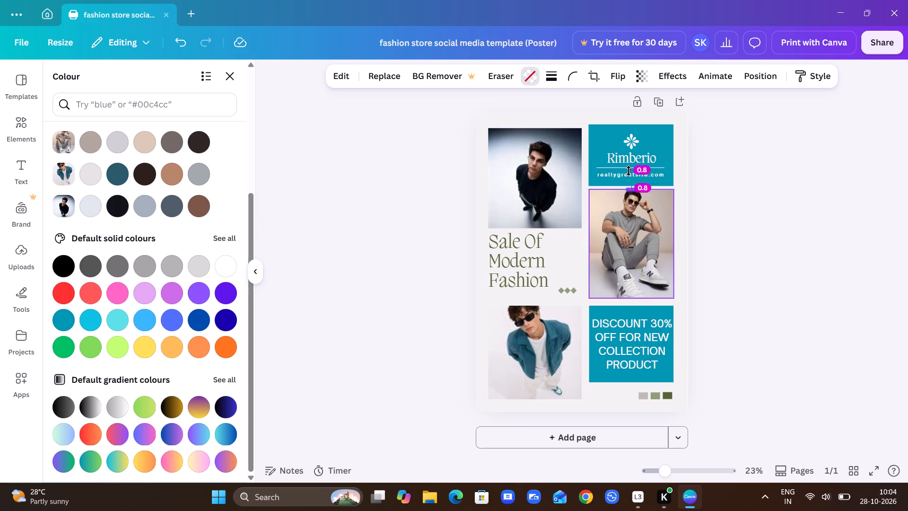
{"action": "left_click_drag", "start_coordinate": [629, 171], "coordinate": [617, 89]}
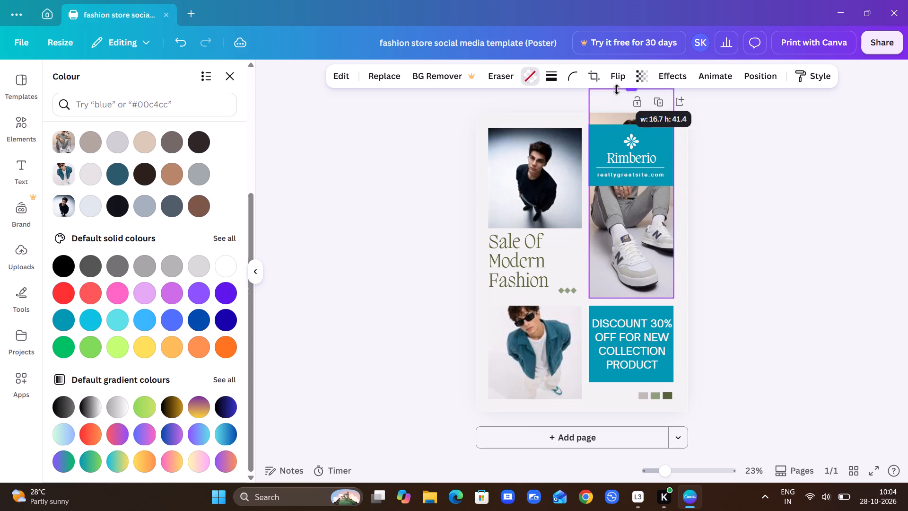
{"action": "left_click_drag", "start_coordinate": [617, 89], "coordinate": [627, 209]}
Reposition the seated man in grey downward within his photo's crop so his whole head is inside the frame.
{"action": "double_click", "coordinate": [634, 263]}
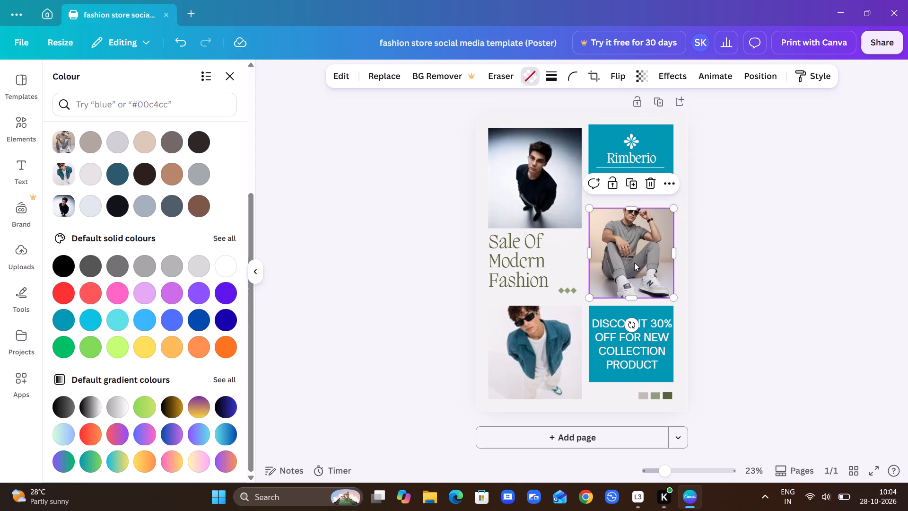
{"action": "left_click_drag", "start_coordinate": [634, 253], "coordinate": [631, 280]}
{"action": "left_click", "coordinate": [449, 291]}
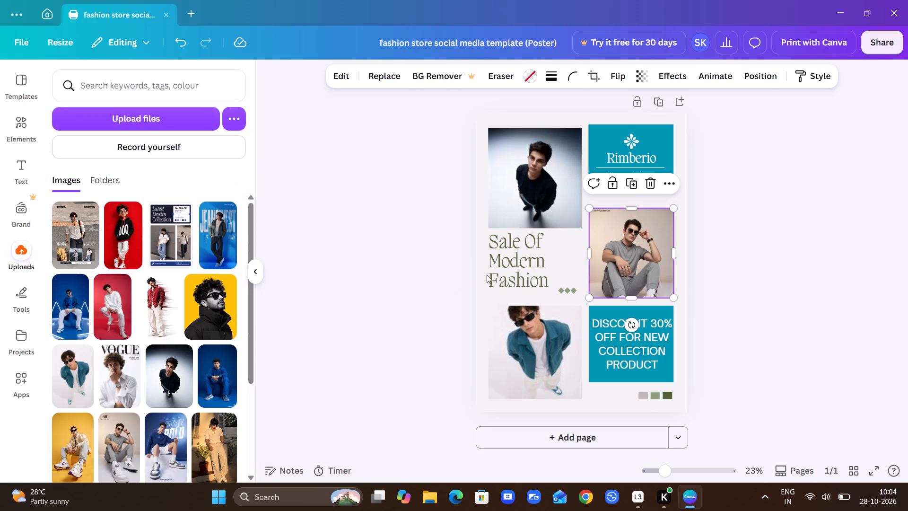
Move the Sale Of Modern Fashion title slightly down and inward, into the gap between the two photos beside the diamonds.
{"action": "left_click_drag", "start_coordinate": [512, 267], "coordinate": [490, 207]}
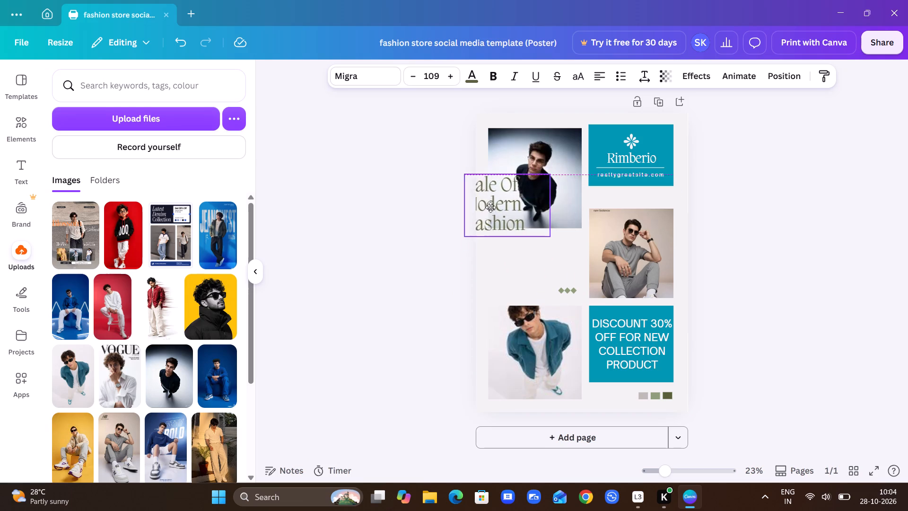
{"action": "left_click_drag", "start_coordinate": [490, 207], "coordinate": [519, 199]}
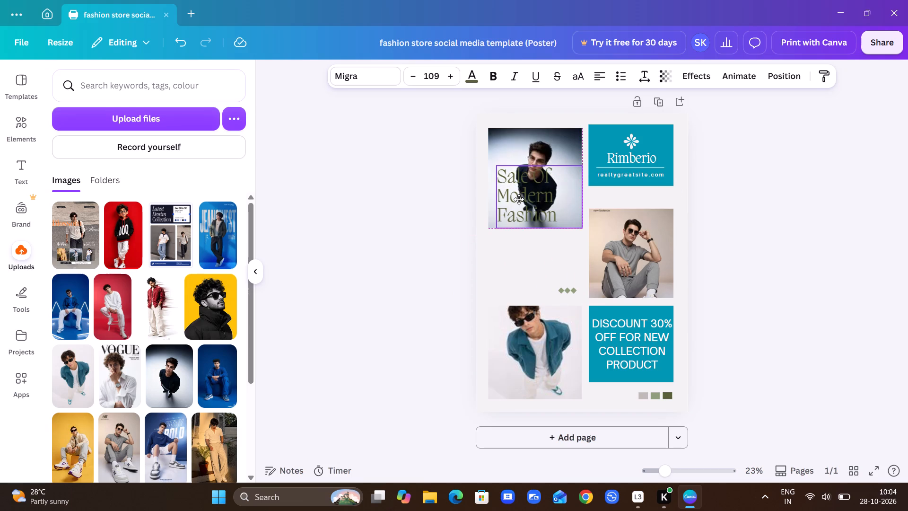
{"action": "left_click_drag", "start_coordinate": [519, 199], "coordinate": [538, 234]}
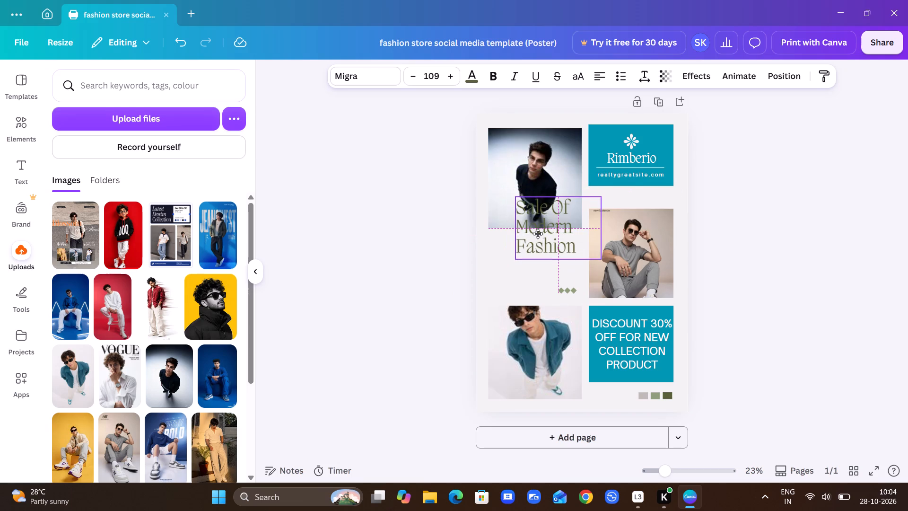
{"action": "left_click_drag", "start_coordinate": [538, 234], "coordinate": [515, 259]}
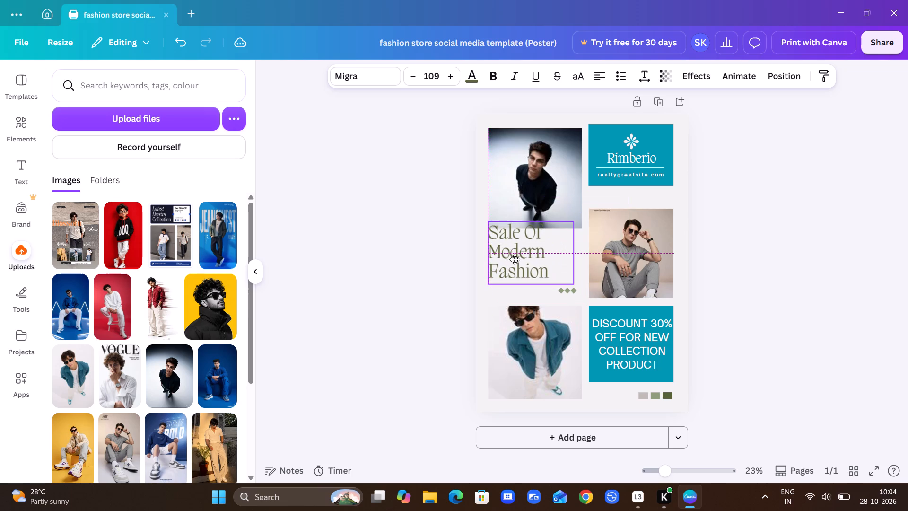
{"action": "left_click_drag", "start_coordinate": [515, 259], "coordinate": [515, 273]}
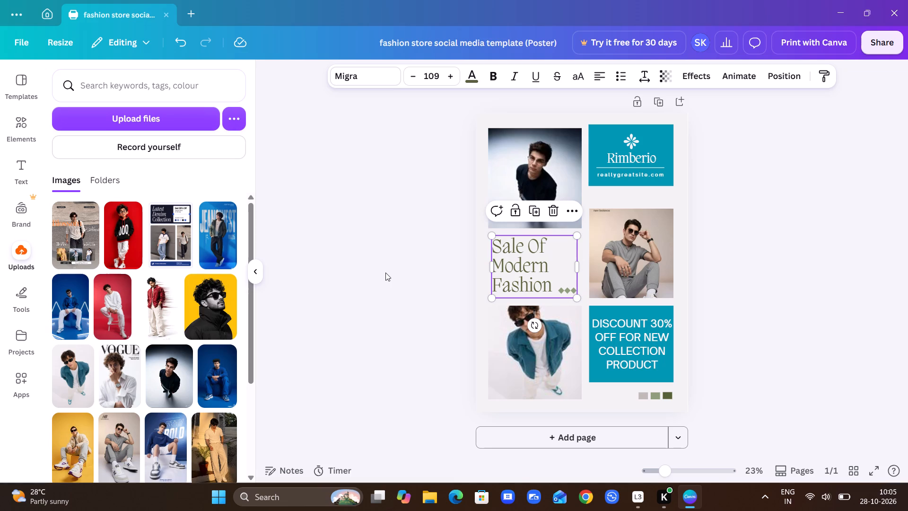
Replace the photo above the title with the uploaded black-and-white portrait of the man in sunglasses on yellow.
{"action": "left_click_drag", "start_coordinate": [227, 318], "coordinate": [550, 204]}
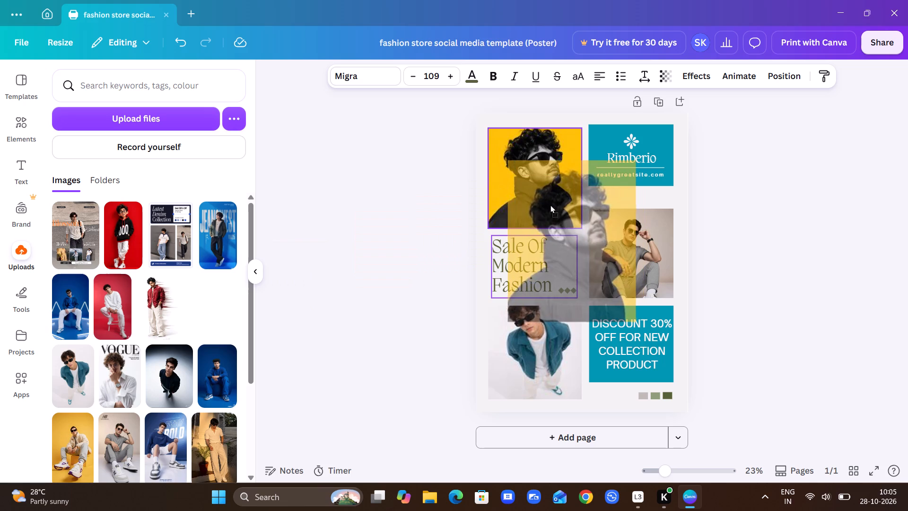
{"action": "left_click_drag", "start_coordinate": [550, 204], "coordinate": [550, 204]}
Replace the teal-jacket photo below the title with the uploaded photo of the man in black.
{"action": "left_click_drag", "start_coordinate": [168, 375], "coordinate": [517, 351]}
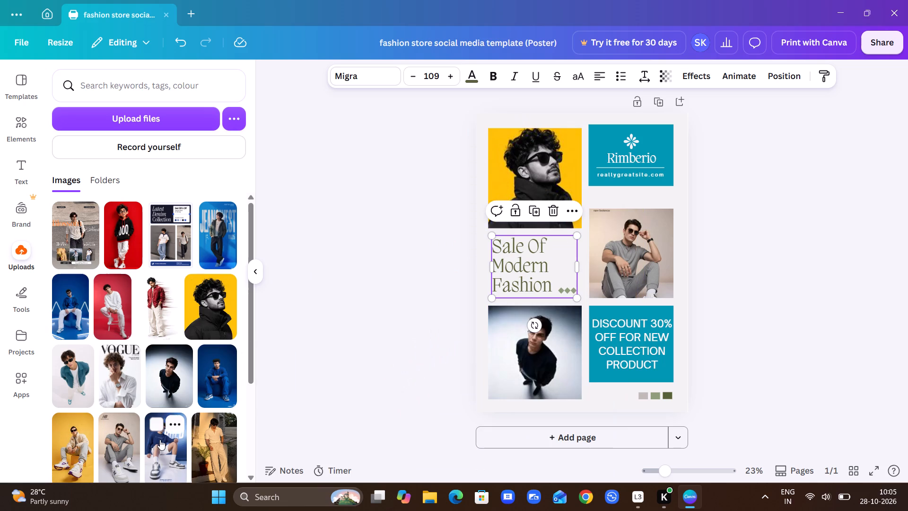
Replace the seated man in grey with the uploaded photo of the man in a cream jacket seated against yellow.
{"action": "left_click_drag", "start_coordinate": [73, 451], "coordinate": [557, 240]}
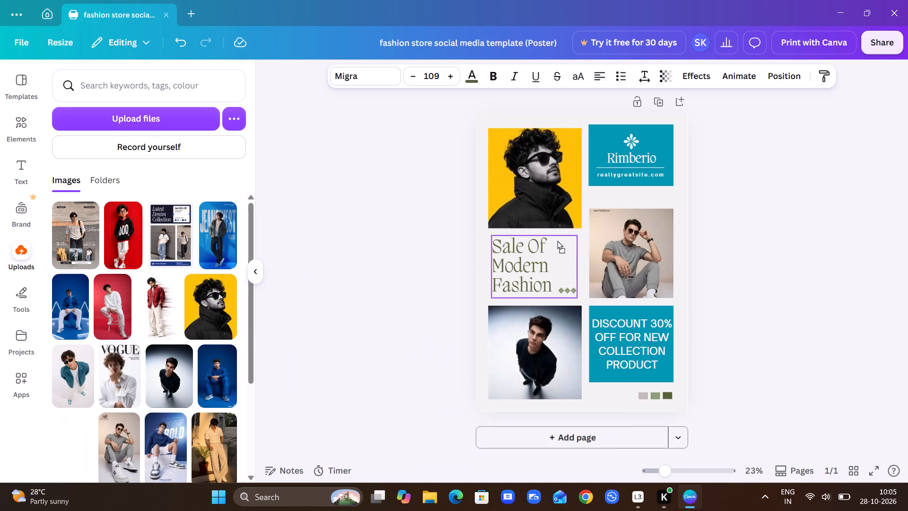
{"action": "left_click_drag", "start_coordinate": [557, 240], "coordinate": [611, 246]}
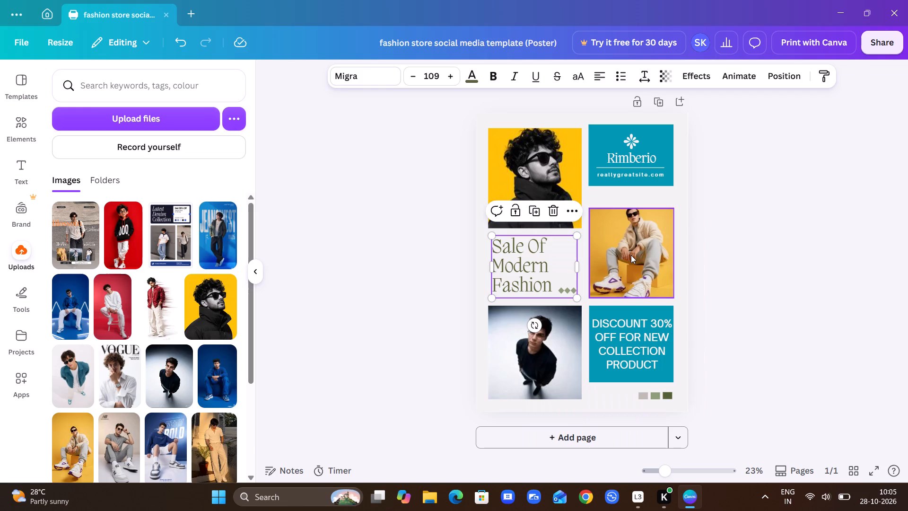
Move the cream-jacket photo up until it sits about midway between the Rimberio and DISCOUNT 30% blocks.
{"action": "double_click", "coordinate": [631, 255]}
{"action": "left_click_drag", "start_coordinate": [637, 247], "coordinate": [637, 259]}
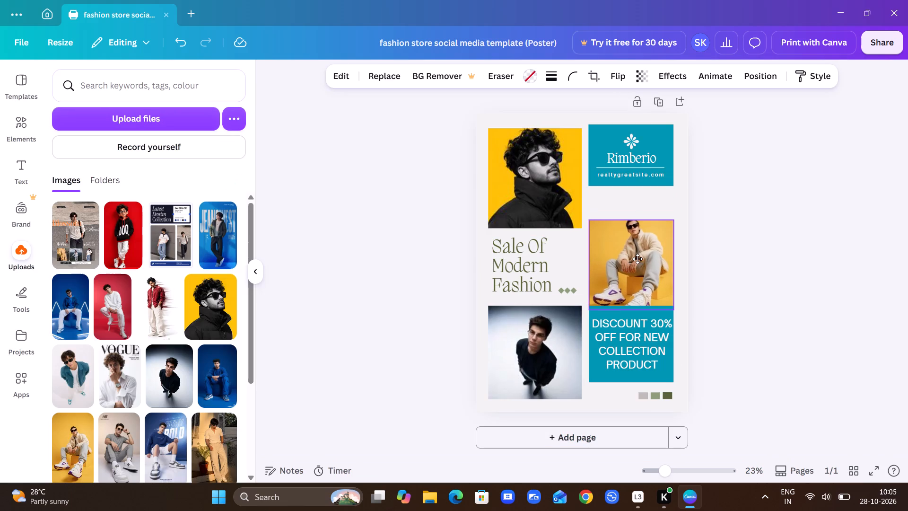
{"action": "left_click_drag", "start_coordinate": [637, 259], "coordinate": [637, 242]}
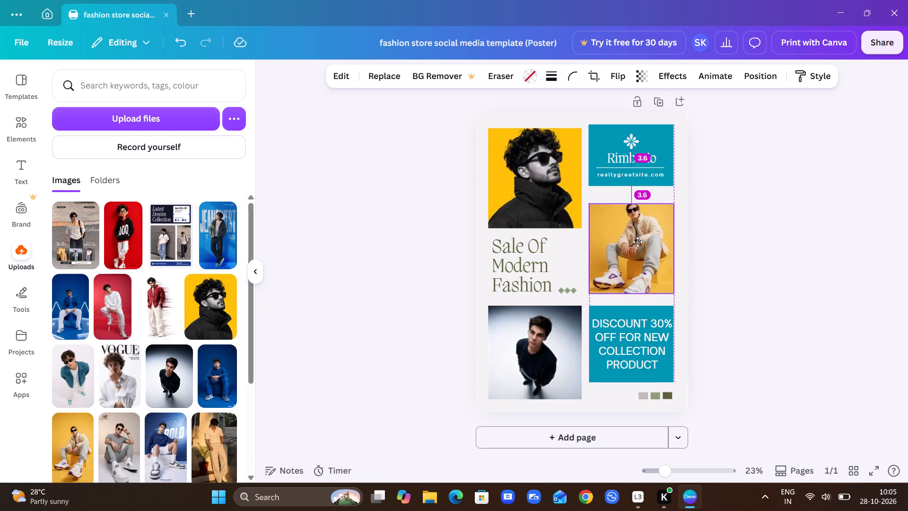
{"action": "left_click_drag", "start_coordinate": [637, 242], "coordinate": [637, 236]}
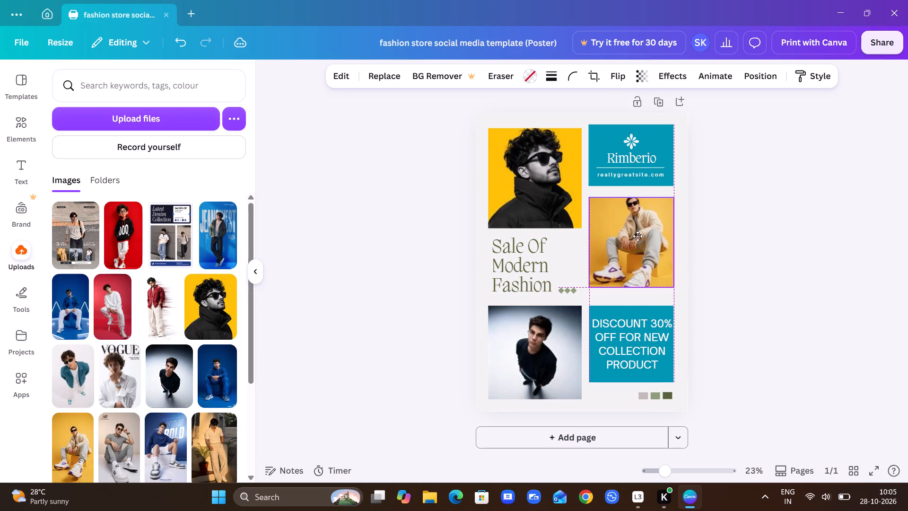
{"action": "left_click_drag", "start_coordinate": [637, 236], "coordinate": [637, 237]}
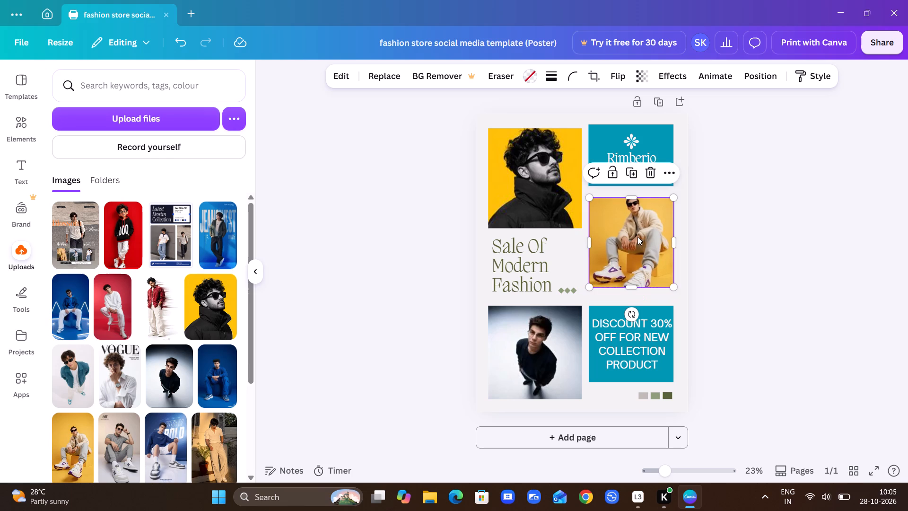
{"action": "left_click", "coordinate": [637, 237]}
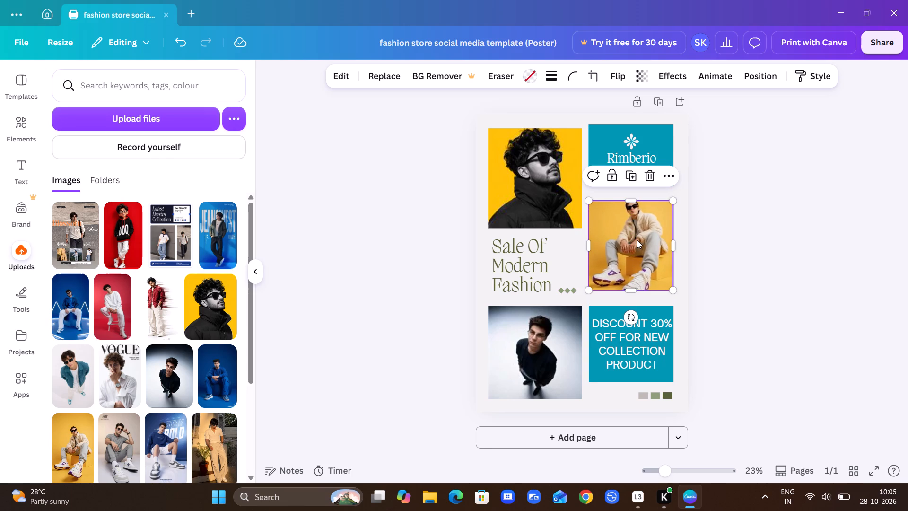
Enlarge and shift the cream-jacket photo inside its crop frame so the man's head and upper body fill it.
{"action": "double_click", "coordinate": [637, 240]}
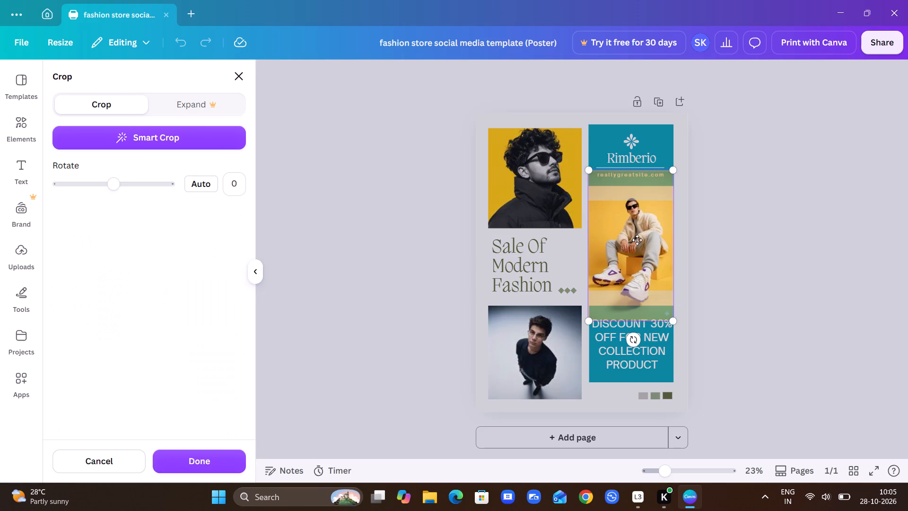
{"action": "left_click_drag", "start_coordinate": [637, 240], "coordinate": [633, 263]}
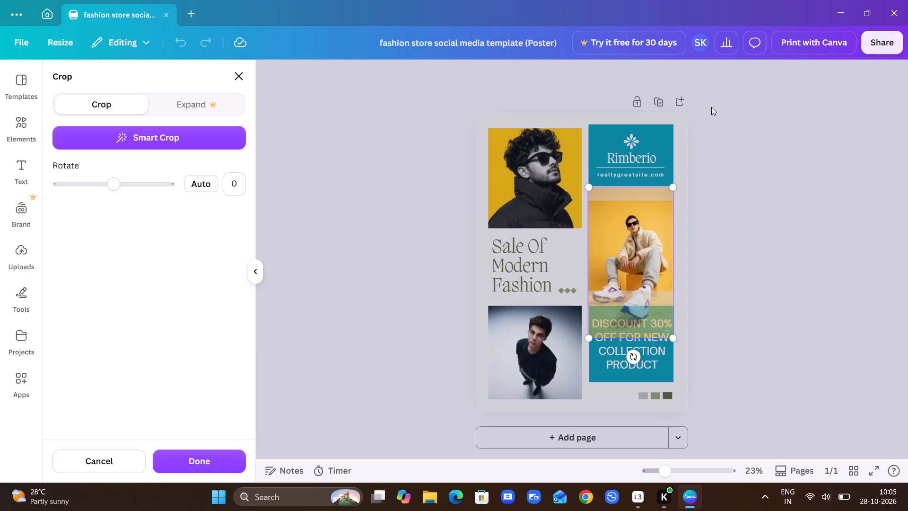
{"action": "left_click_drag", "start_coordinate": [673, 185], "coordinate": [730, 98]}
{"action": "left_click_drag", "start_coordinate": [643, 264], "coordinate": [591, 352]}
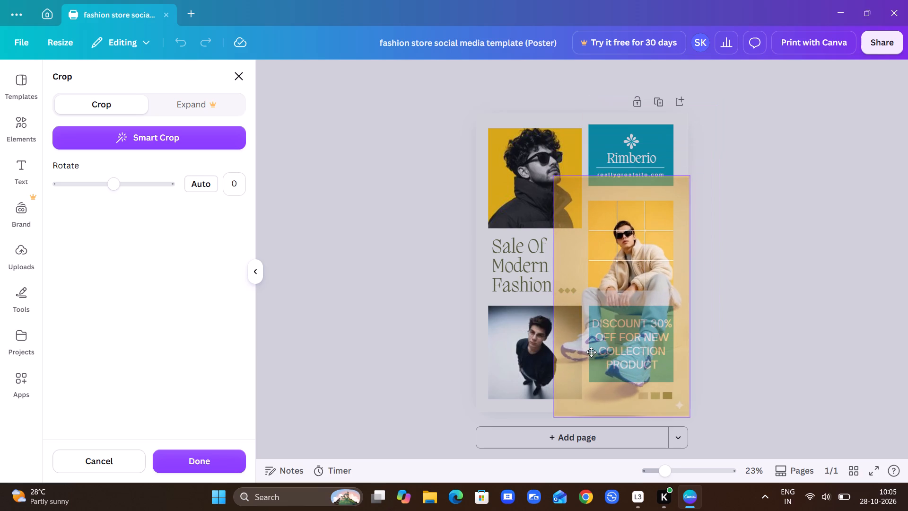
{"action": "left_click_drag", "start_coordinate": [591, 352], "coordinate": [591, 351]}
{"action": "left_click", "coordinate": [425, 345]}
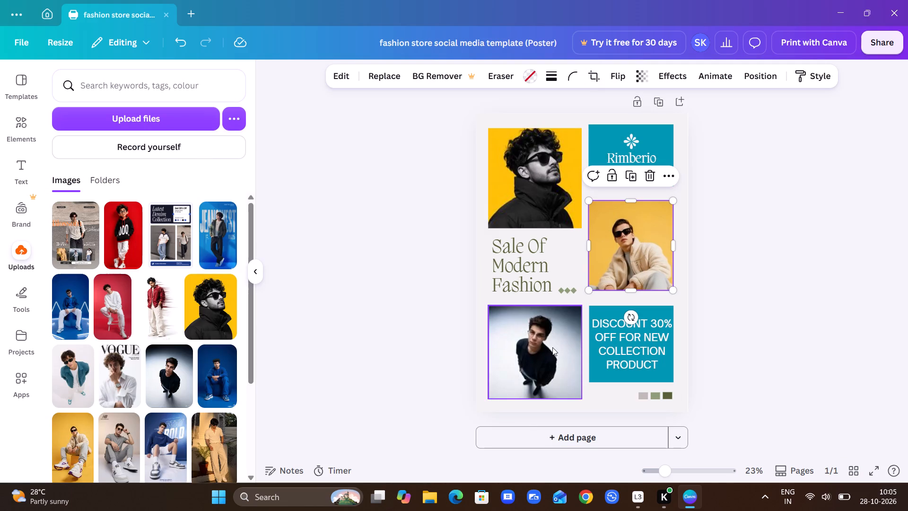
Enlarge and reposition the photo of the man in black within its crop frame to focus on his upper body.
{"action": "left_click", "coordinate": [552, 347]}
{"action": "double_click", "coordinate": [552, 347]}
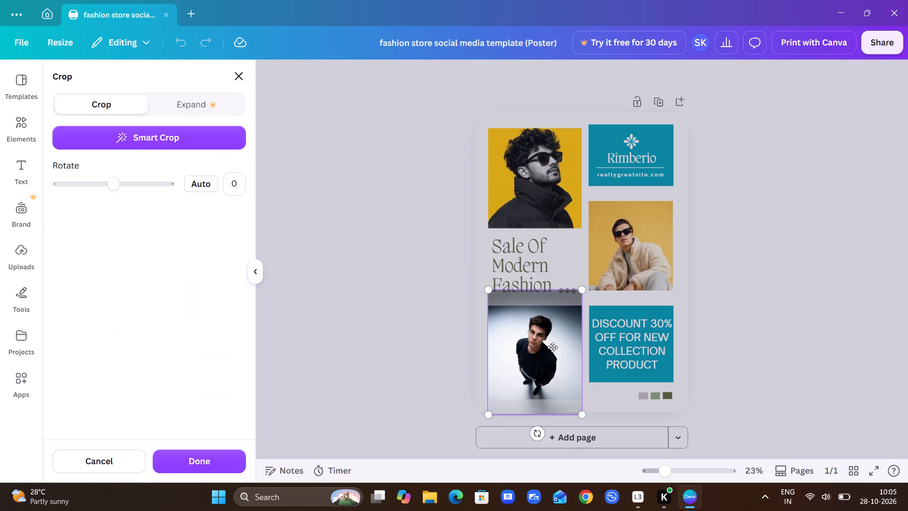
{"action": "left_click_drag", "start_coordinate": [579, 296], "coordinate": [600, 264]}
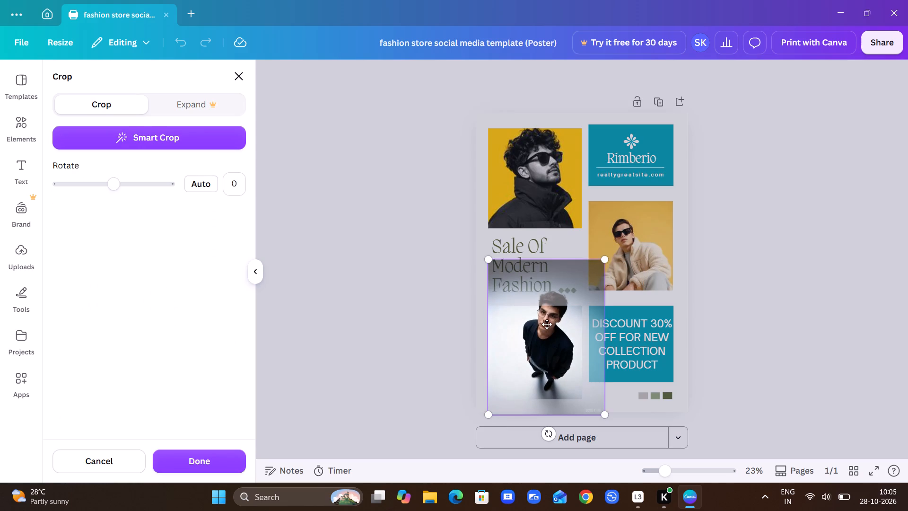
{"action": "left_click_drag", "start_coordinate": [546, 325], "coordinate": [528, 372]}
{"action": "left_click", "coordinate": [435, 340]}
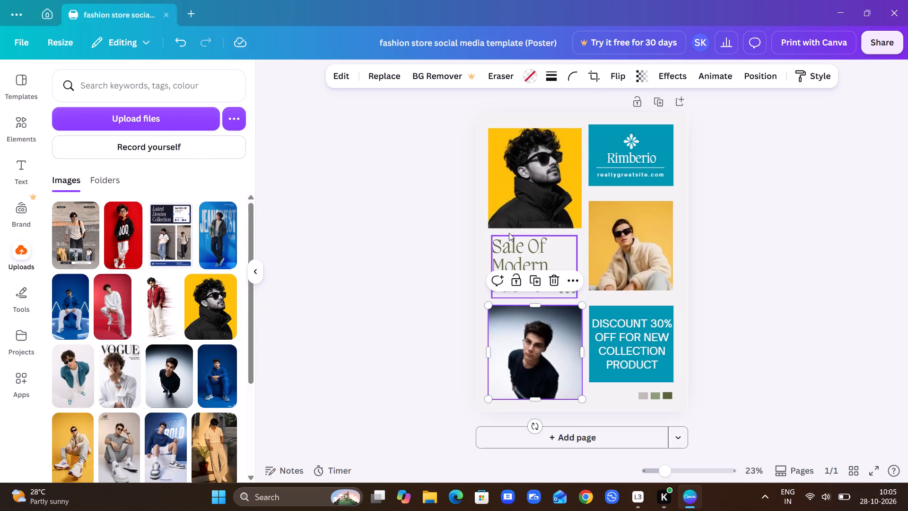
Replace the photo of the man in black below the title with the uploaded photo of the seated man in grey.
{"action": "left_click", "coordinate": [539, 208]}
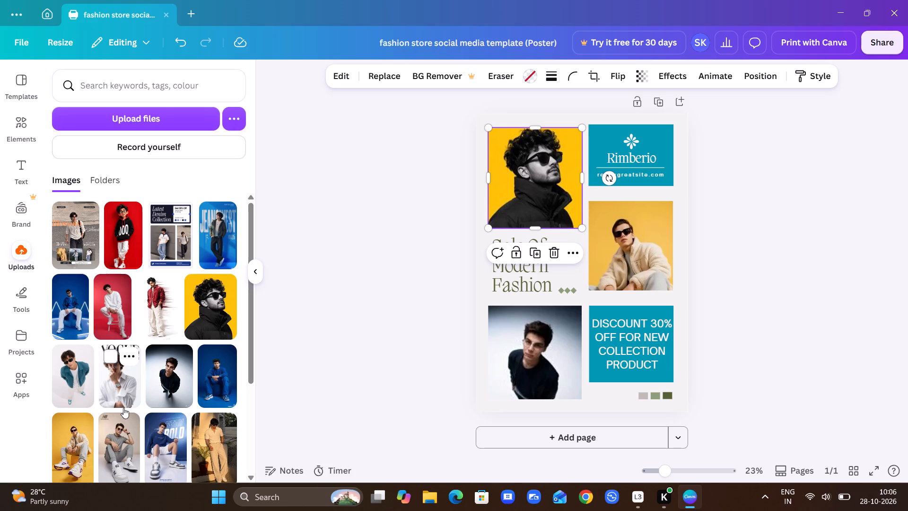
{"action": "left_click_drag", "start_coordinate": [123, 447], "coordinate": [541, 296]}
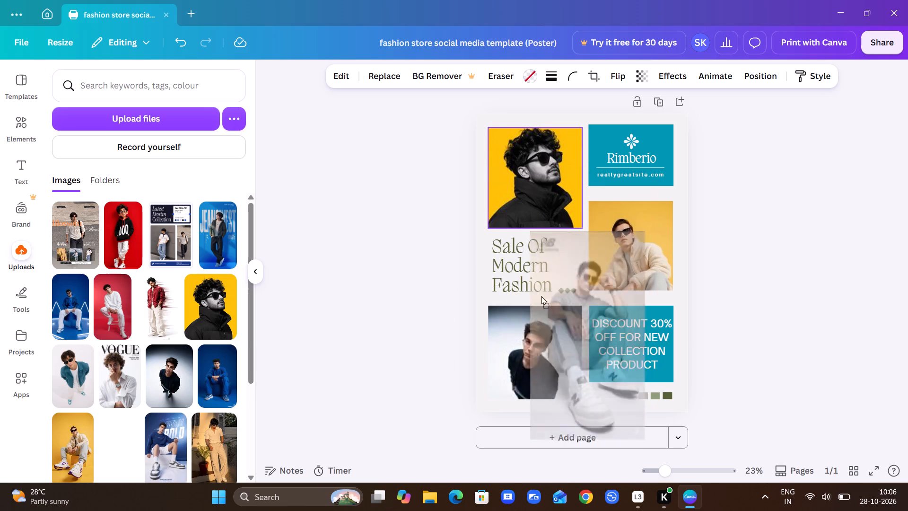
{"action": "left_click_drag", "start_coordinate": [541, 296], "coordinate": [526, 351]}
Enlarge and shift the seated grey-outfit photo inside its crop frame so the man's head and upper body show without the shoes or logo.
{"action": "double_click", "coordinate": [533, 340]}
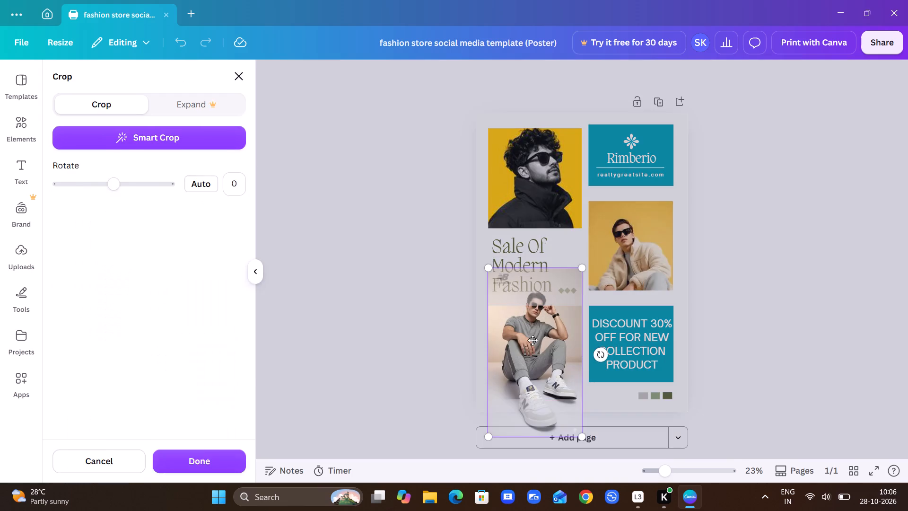
{"action": "double_click", "coordinate": [533, 338]}
{"action": "double_click", "coordinate": [536, 333]}
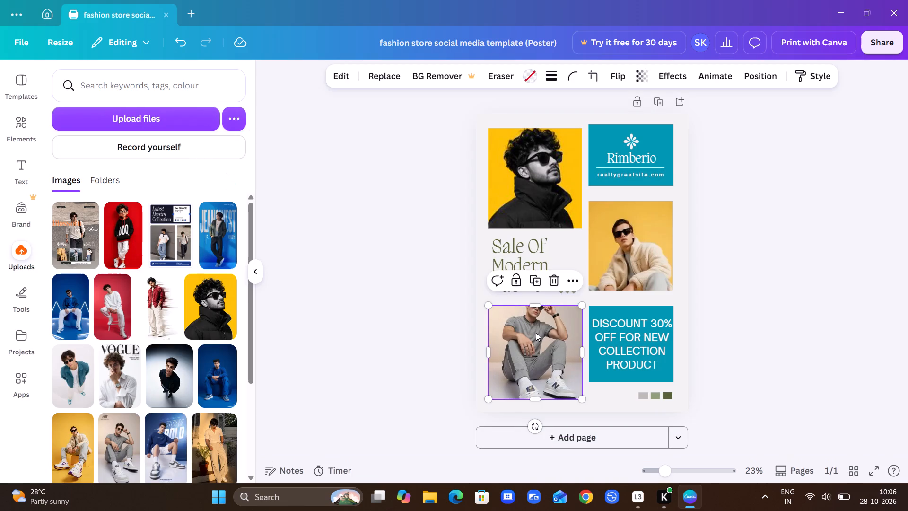
{"action": "double_click", "coordinate": [536, 333]}
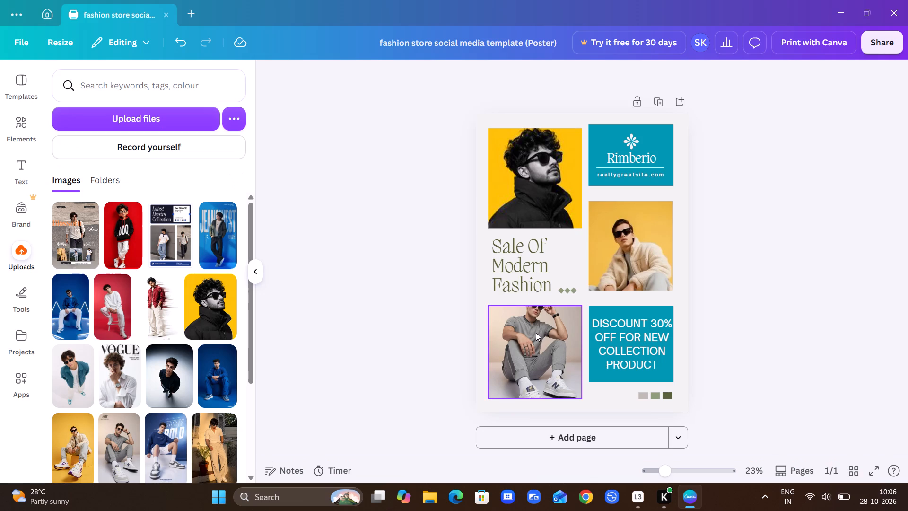
{"action": "left_click", "coordinate": [536, 333]}
{"action": "double_click", "coordinate": [536, 333]}
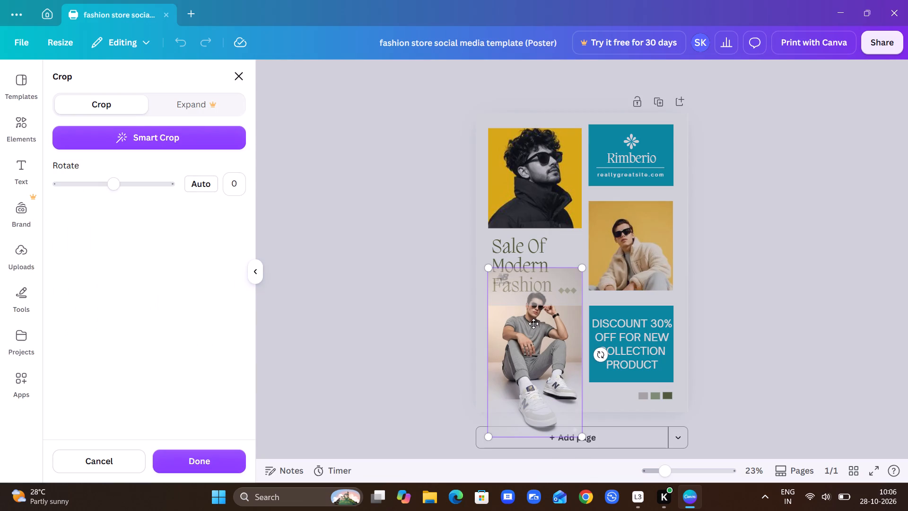
{"action": "left_click_drag", "start_coordinate": [533, 324], "coordinate": [534, 358]}
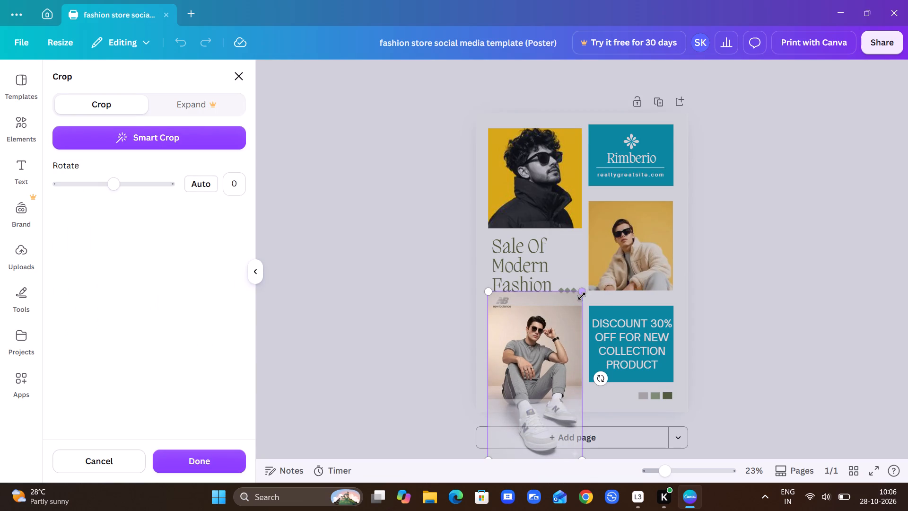
{"action": "left_click_drag", "start_coordinate": [578, 298], "coordinate": [627, 247]}
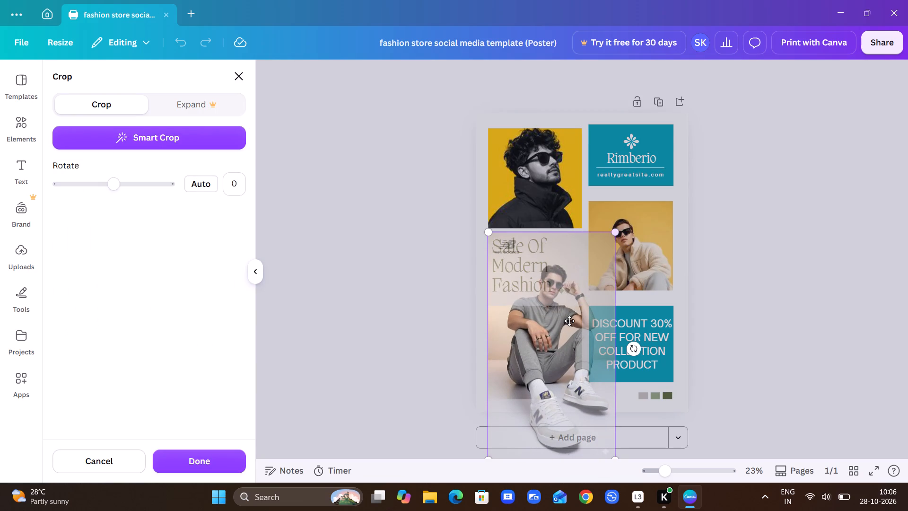
{"action": "left_click_drag", "start_coordinate": [569, 321], "coordinate": [547, 367]}
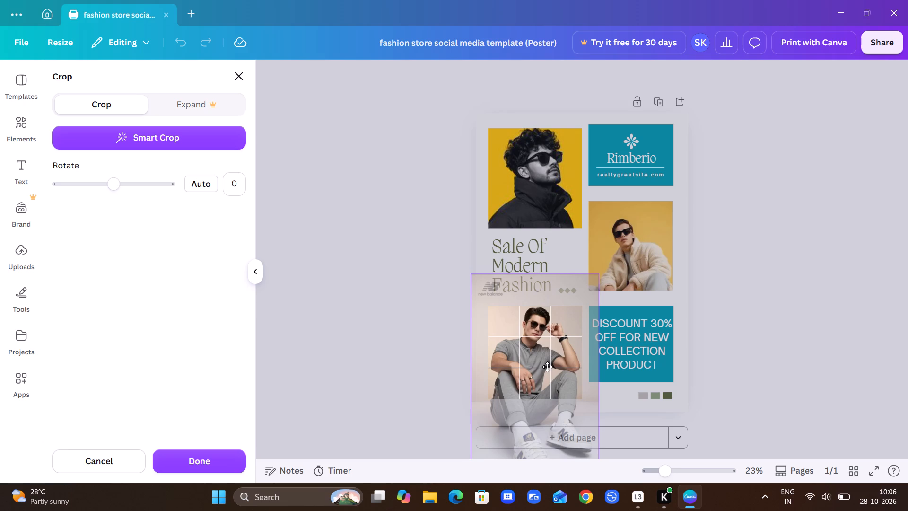
{"action": "left_click_drag", "start_coordinate": [547, 367], "coordinate": [545, 363]}
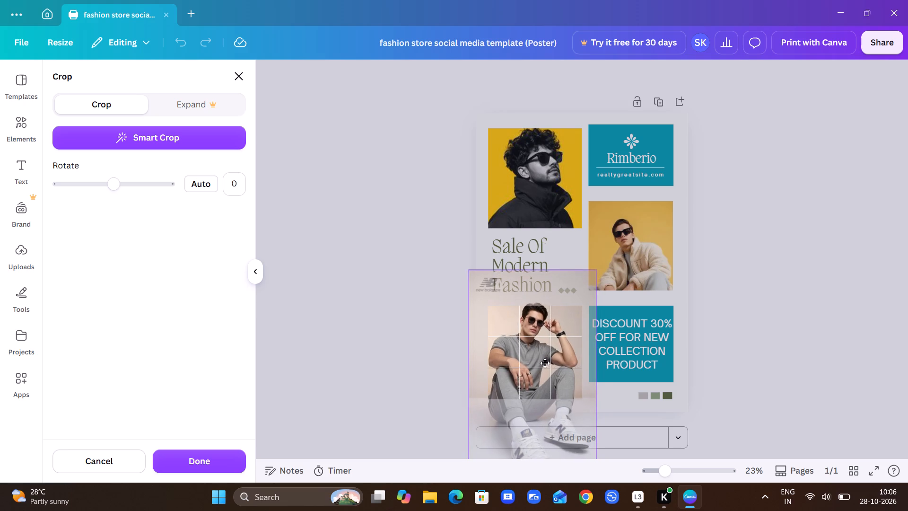
{"action": "left_click_drag", "start_coordinate": [545, 363], "coordinate": [552, 396]}
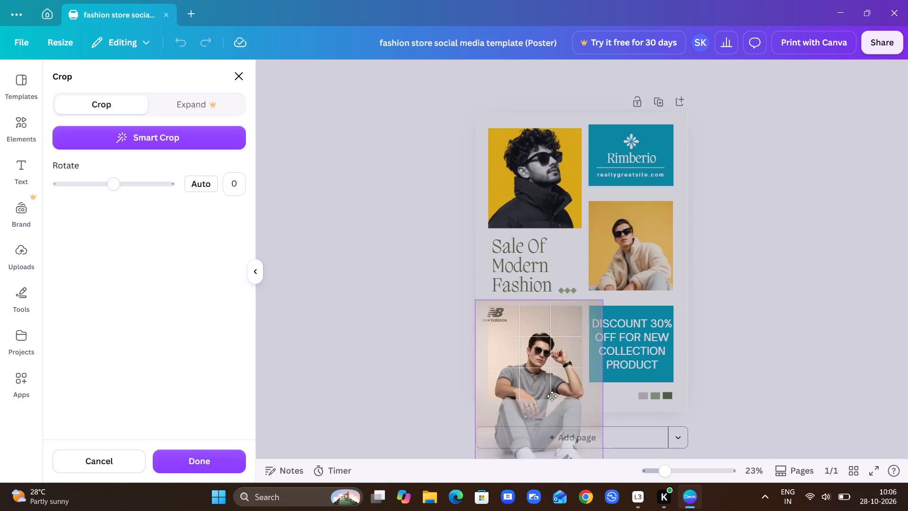
{"action": "left_click_drag", "start_coordinate": [552, 396], "coordinate": [551, 352]}
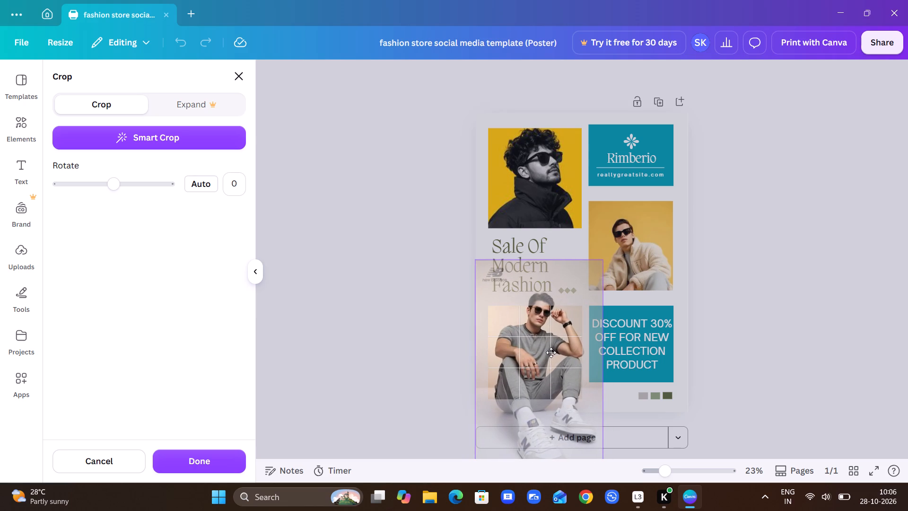
{"action": "left_click_drag", "start_coordinate": [551, 352], "coordinate": [550, 348]}
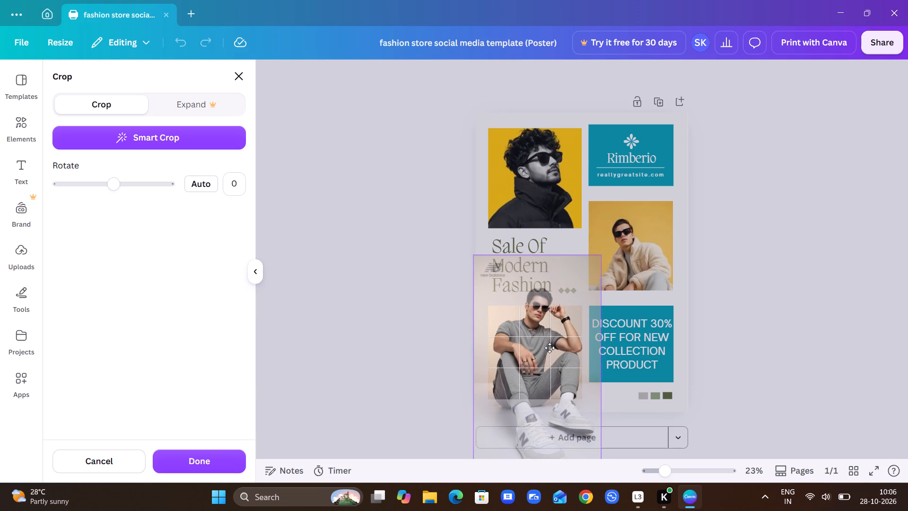
{"action": "left_click_drag", "start_coordinate": [550, 348], "coordinate": [548, 348]}
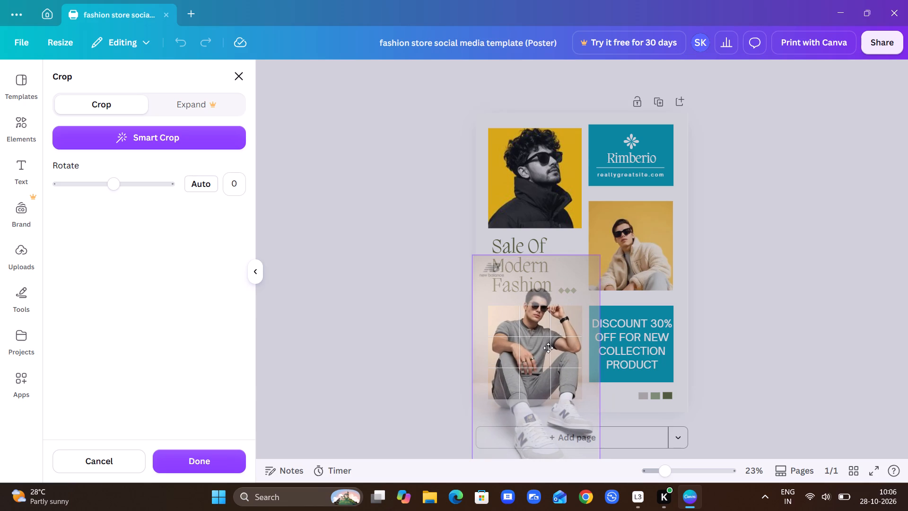
{"action": "left_click_drag", "start_coordinate": [548, 348], "coordinate": [546, 376]}
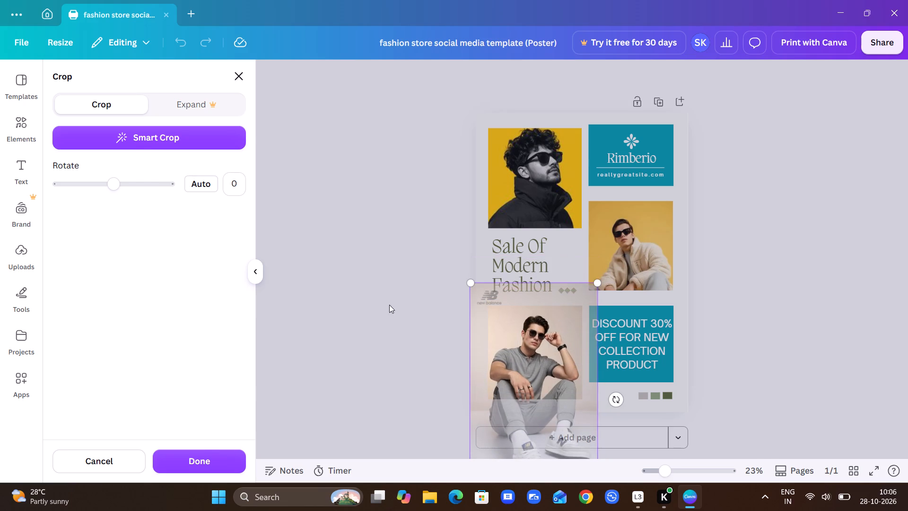
{"action": "left_click", "coordinate": [389, 305]}
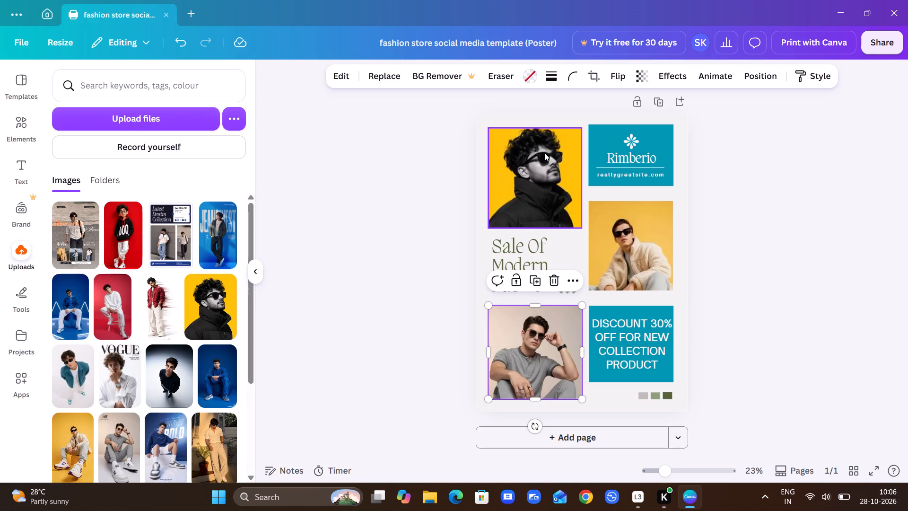
Reposition the yellow-background photo of the man in black slightly higher above the title, lined up with the grey-outfit photo's column.
{"action": "left_click_drag", "start_coordinate": [544, 153], "coordinate": [387, 157]}
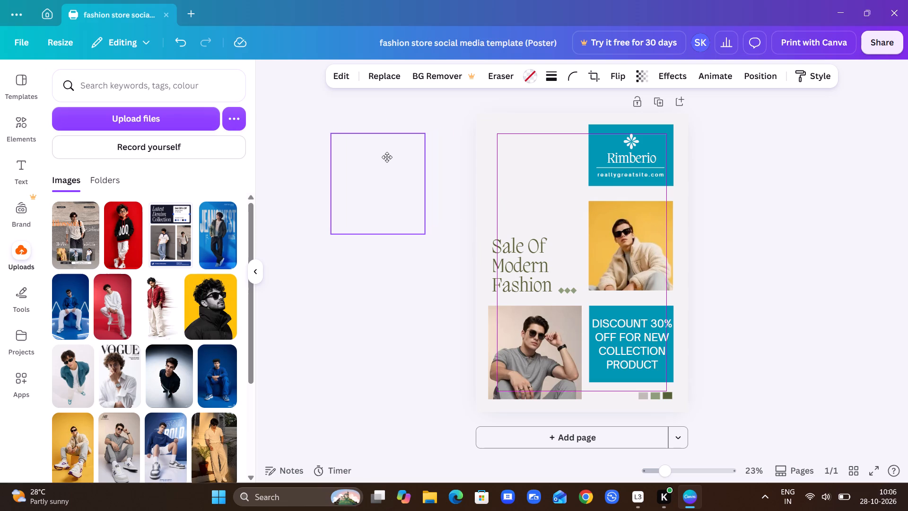
{"action": "left_click_drag", "start_coordinate": [387, 157], "coordinate": [474, 150]}
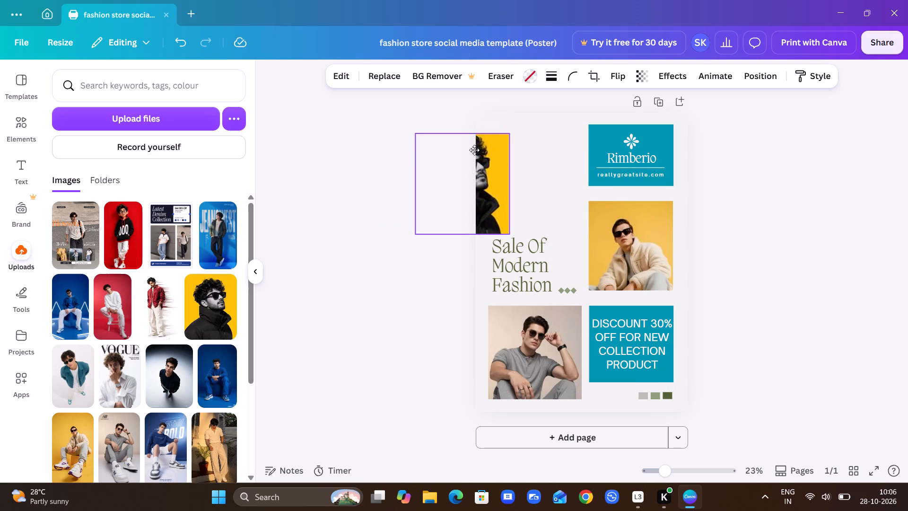
{"action": "left_click_drag", "start_coordinate": [474, 150], "coordinate": [512, 187]}
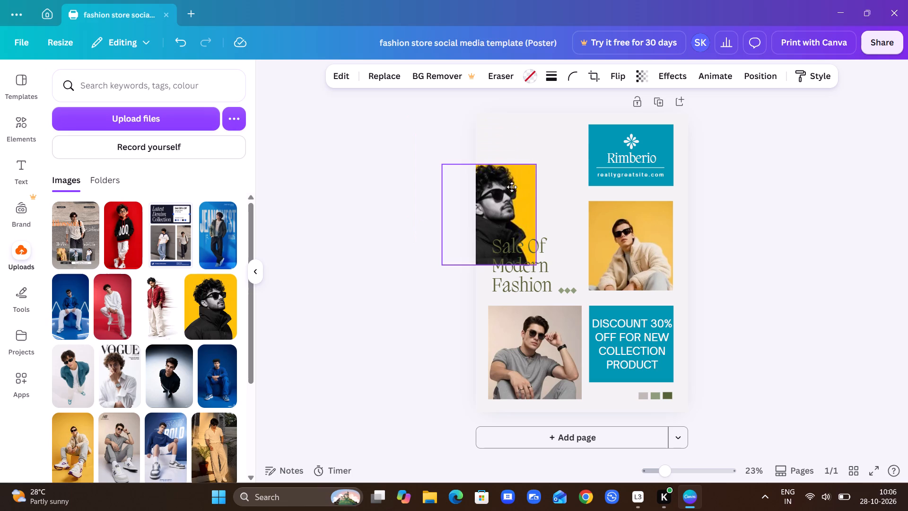
{"action": "left_click_drag", "start_coordinate": [512, 187], "coordinate": [549, 152]}
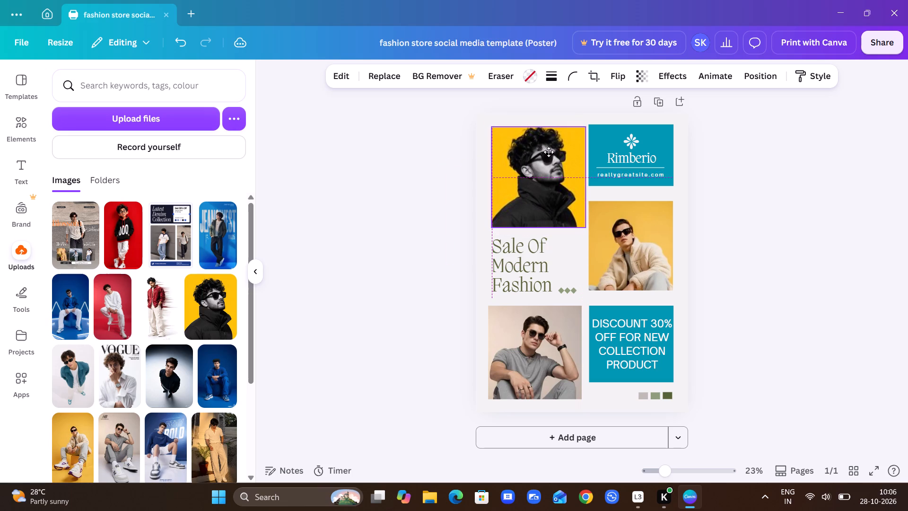
{"action": "left_click_drag", "start_coordinate": [549, 152], "coordinate": [546, 150]}
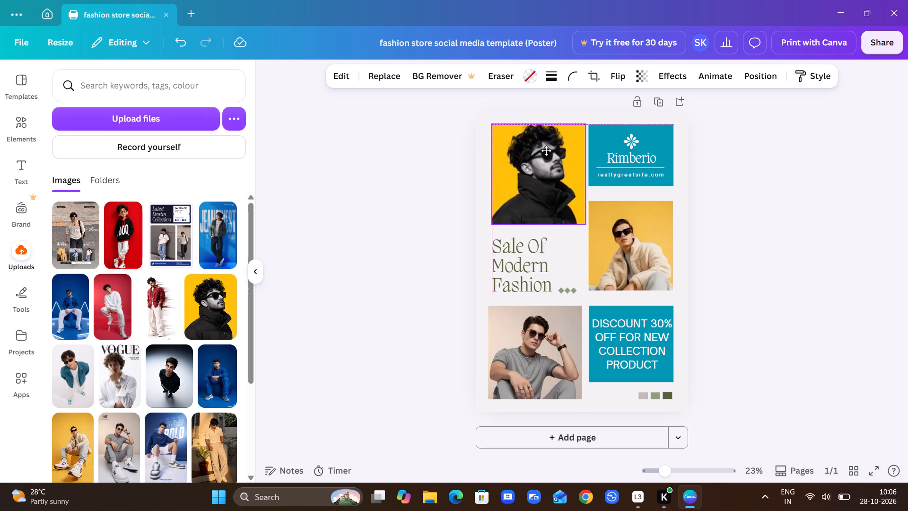
{"action": "left_click_drag", "start_coordinate": [546, 150], "coordinate": [537, 150]}
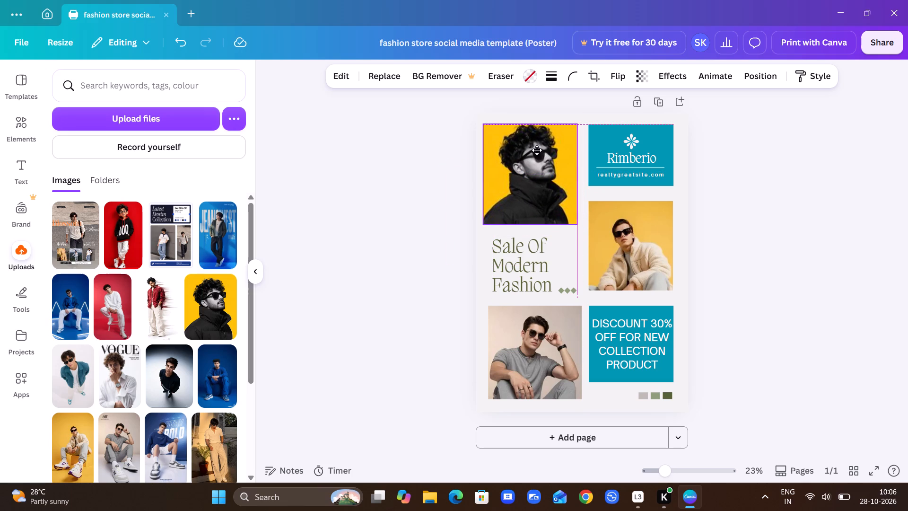
{"action": "left_click_drag", "start_coordinate": [537, 150], "coordinate": [539, 151]}
{"action": "left_click_drag", "start_coordinate": [539, 151], "coordinate": [542, 157]}
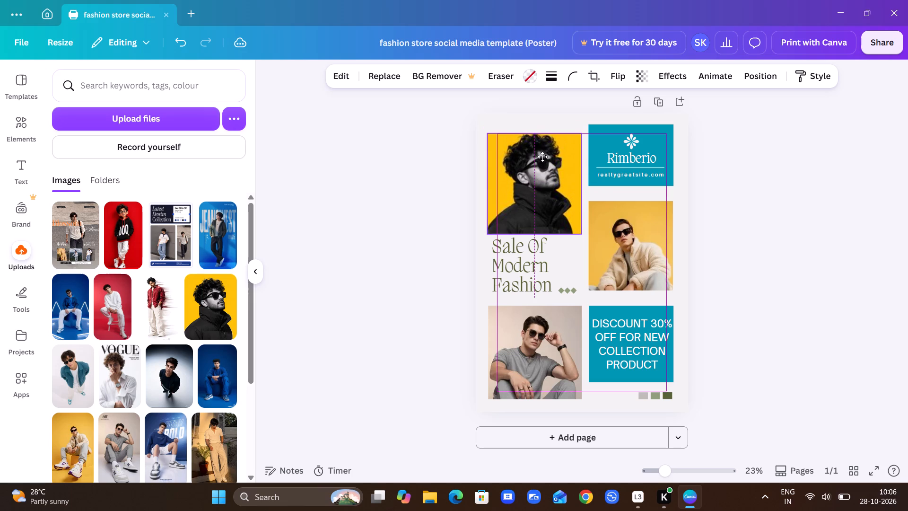
{"action": "left_click_drag", "start_coordinate": [542, 157], "coordinate": [547, 146]}
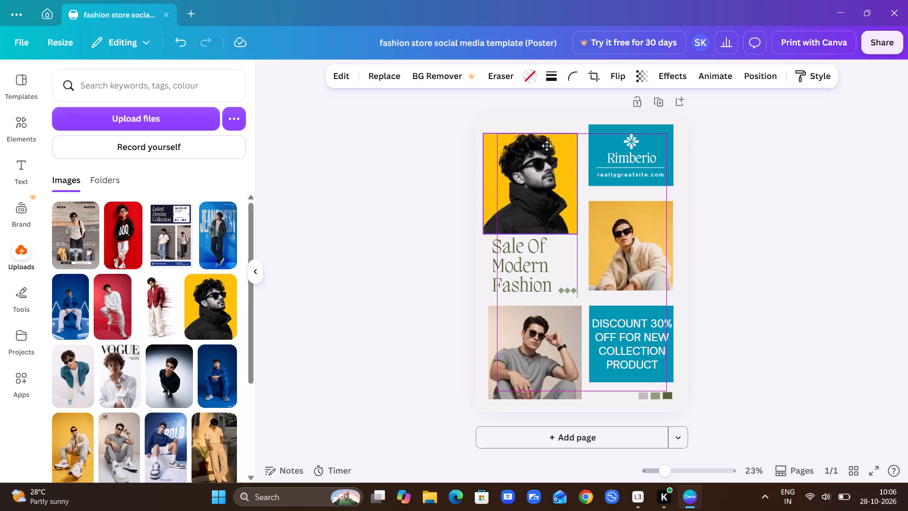
{"action": "left_click_drag", "start_coordinate": [547, 146], "coordinate": [549, 143]}
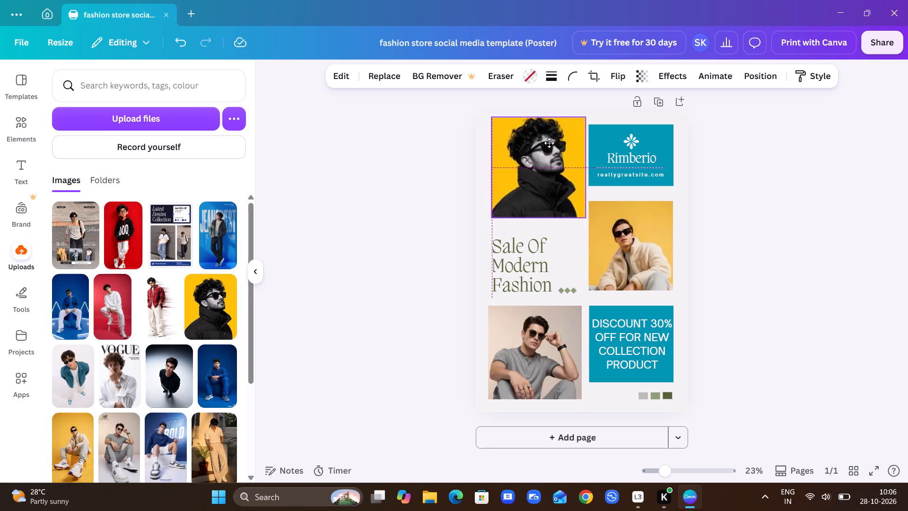
{"action": "left_click_drag", "start_coordinate": [549, 143], "coordinate": [539, 185]}
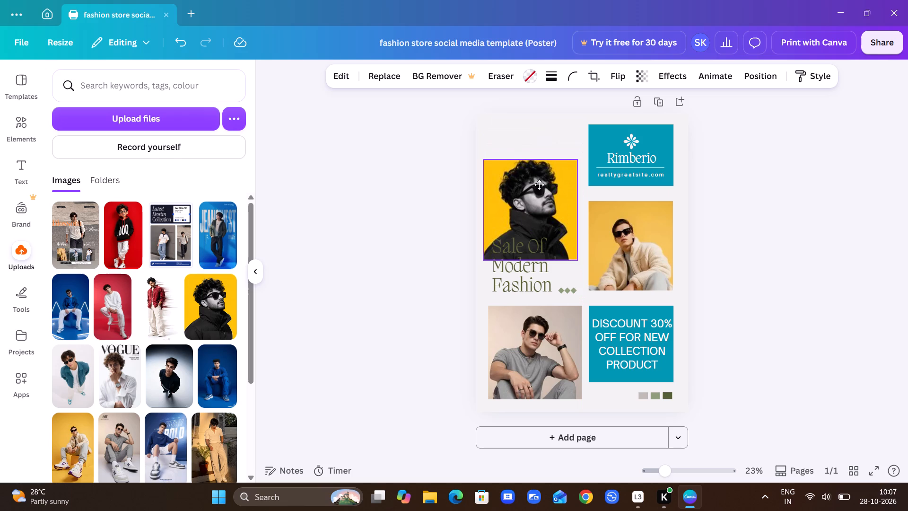
{"action": "left_click_drag", "start_coordinate": [539, 185], "coordinate": [528, 187]}
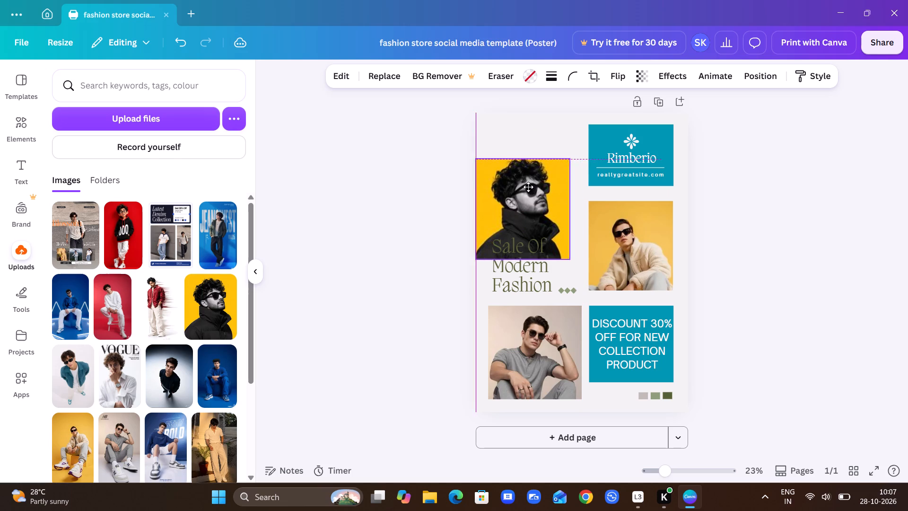
{"action": "left_click_drag", "start_coordinate": [528, 187], "coordinate": [561, 169]}
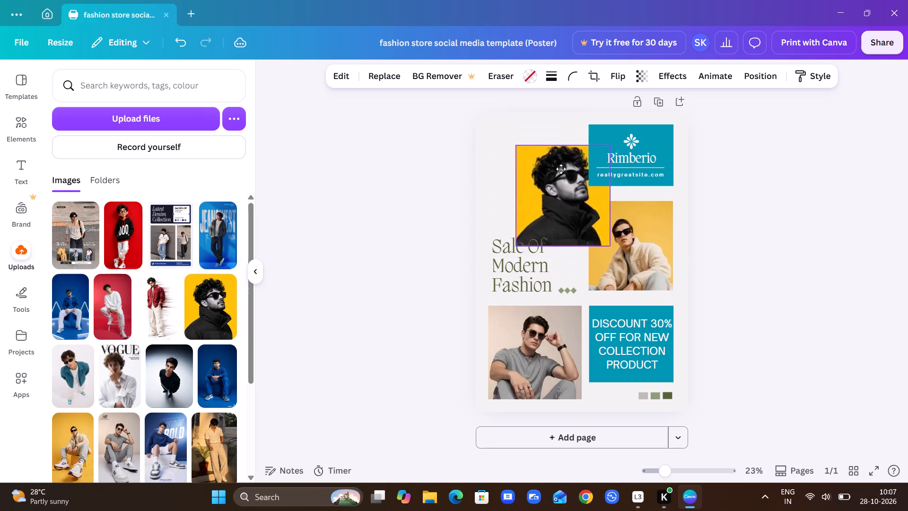
{"action": "left_click_drag", "start_coordinate": [561, 169], "coordinate": [542, 147]}
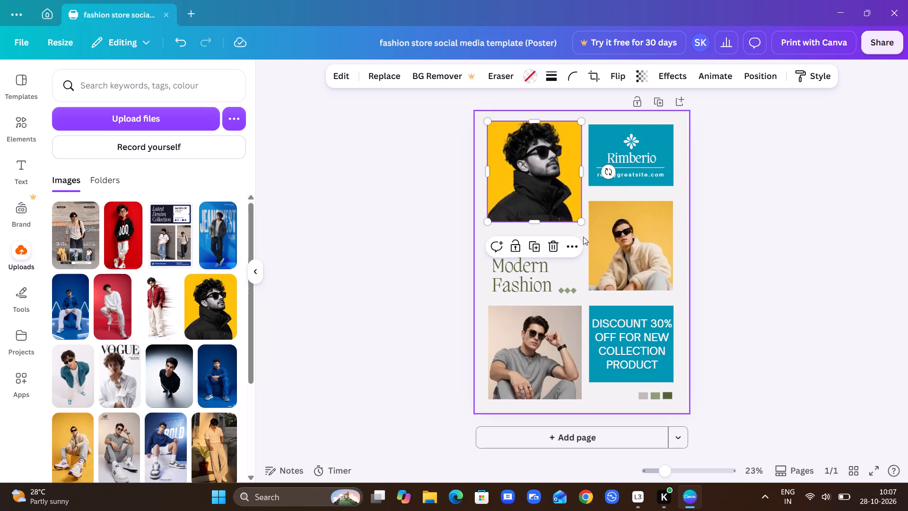
Shift the "Sale Of Modern Fashion" title up between the two photos and enlarge its text to about size 123.
{"action": "left_click", "coordinate": [541, 280]}
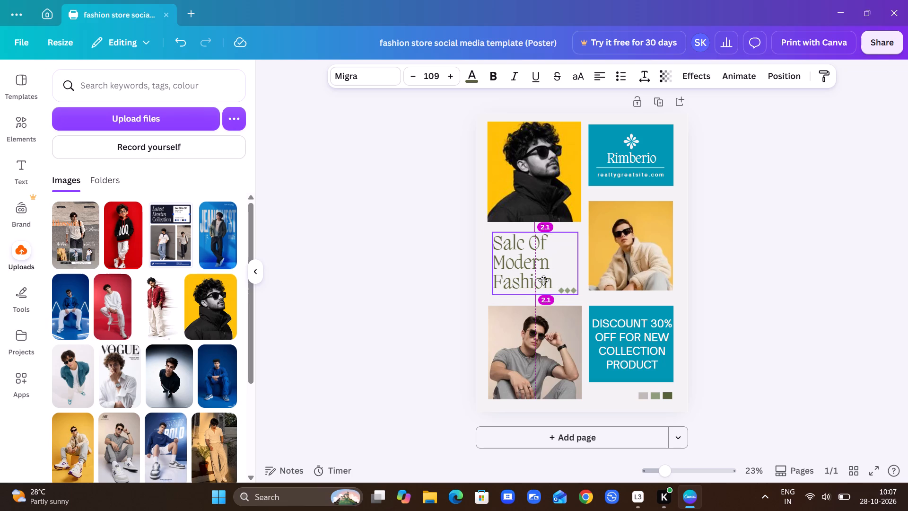
{"action": "left_click_drag", "start_coordinate": [576, 231], "coordinate": [663, 177]}
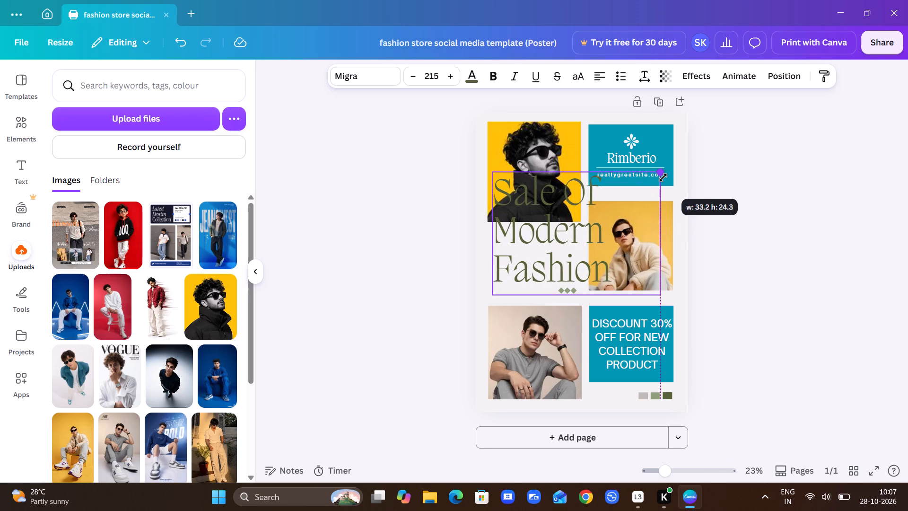
{"action": "left_click_drag", "start_coordinate": [663, 177], "coordinate": [634, 202]}
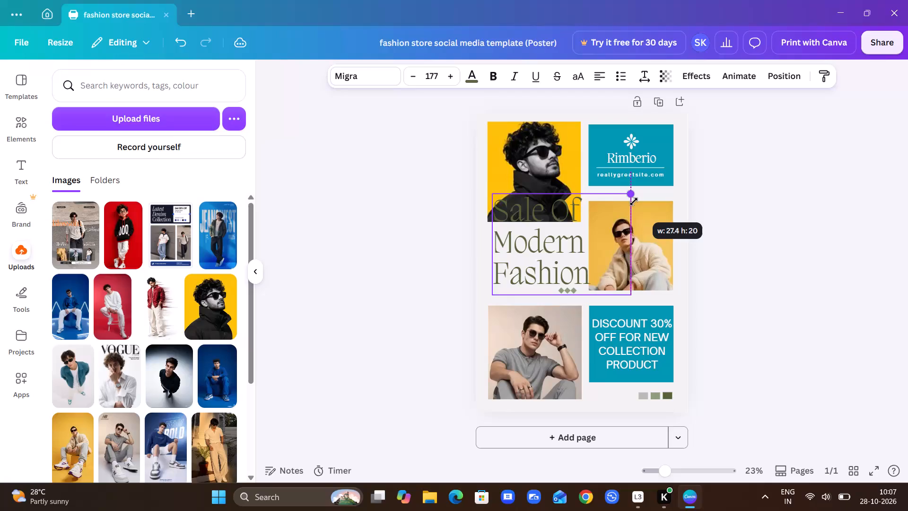
{"action": "left_click_drag", "start_coordinate": [634, 202], "coordinate": [591, 237]}
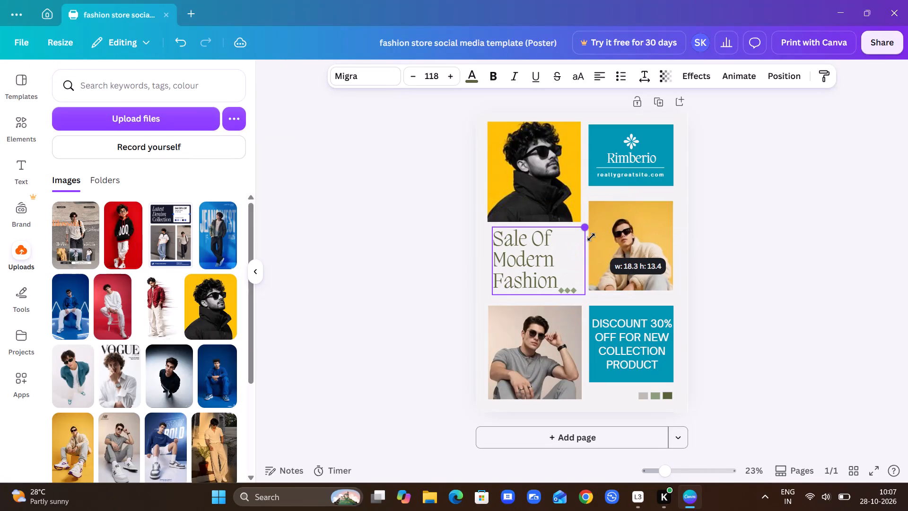
{"action": "left_click_drag", "start_coordinate": [591, 237], "coordinate": [527, 273]}
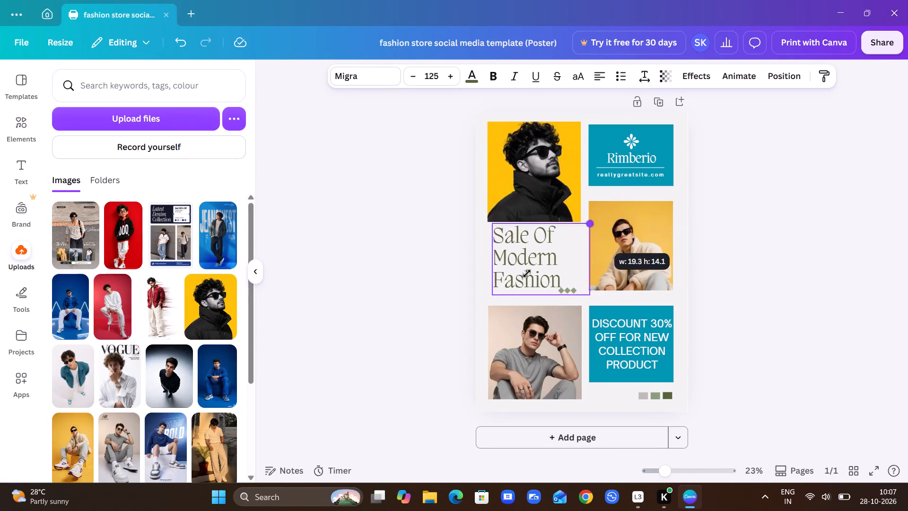
{"action": "left_click_drag", "start_coordinate": [527, 273], "coordinate": [556, 256]}
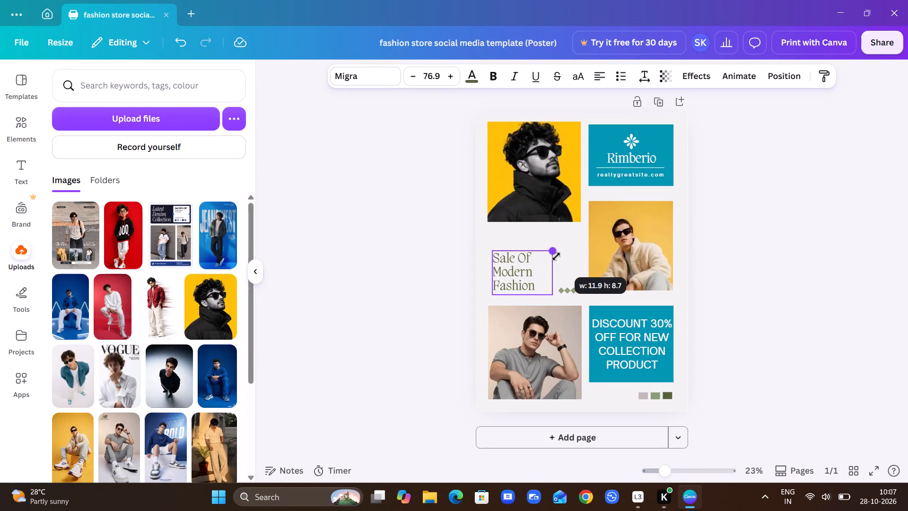
{"action": "left_click_drag", "start_coordinate": [556, 256], "coordinate": [559, 251]}
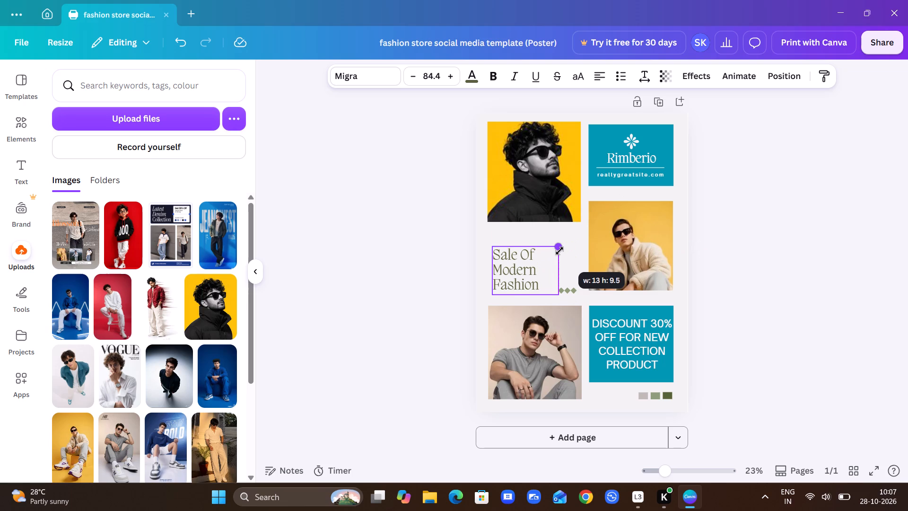
{"action": "left_click_drag", "start_coordinate": [559, 251], "coordinate": [561, 250]}
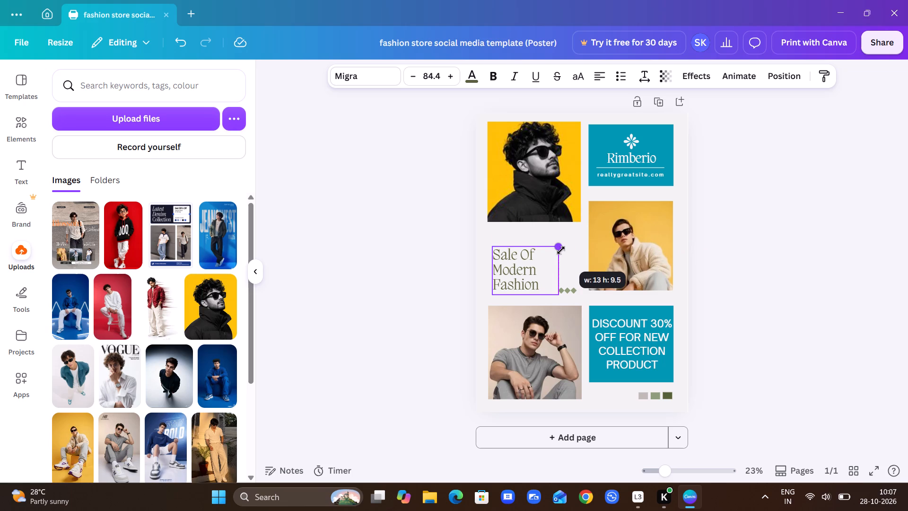
{"action": "left_click_drag", "start_coordinate": [561, 250], "coordinate": [606, 239]}
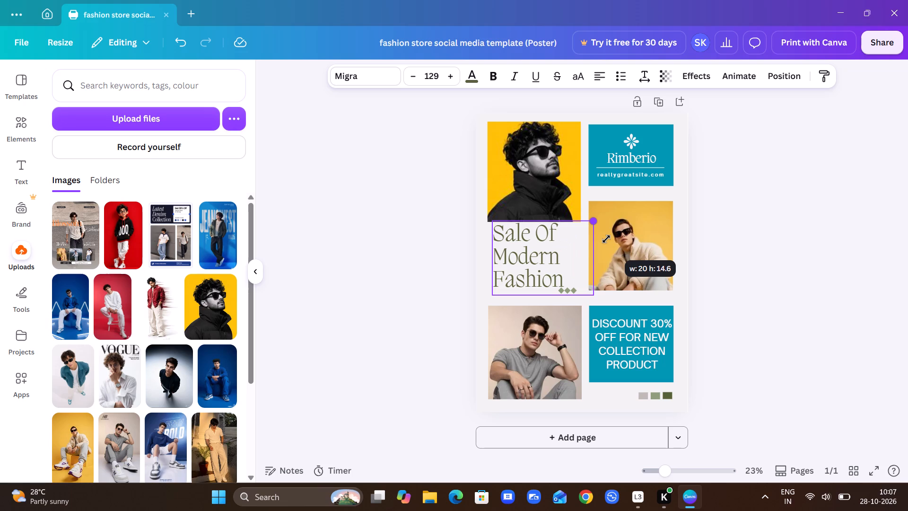
{"action": "left_click_drag", "start_coordinate": [606, 239], "coordinate": [611, 231]}
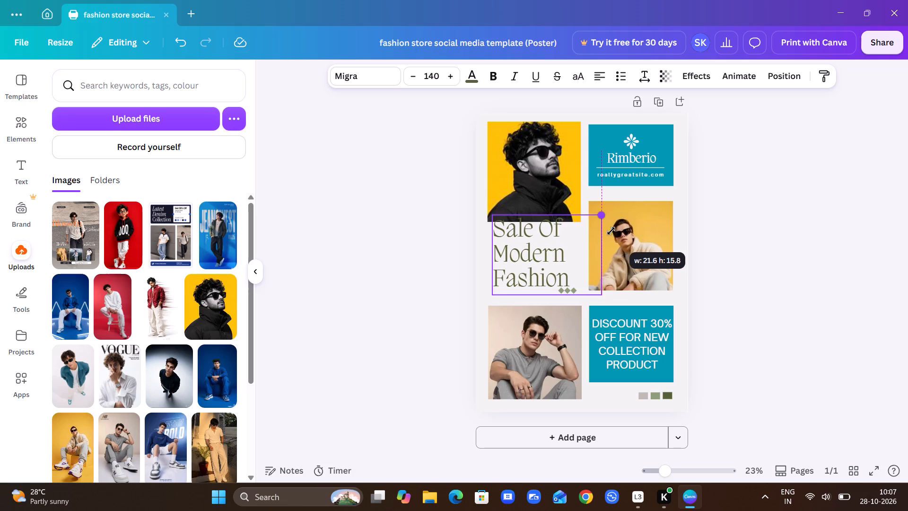
{"action": "left_click_drag", "start_coordinate": [611, 231], "coordinate": [610, 231]}
{"action": "left_click_drag", "start_coordinate": [610, 231], "coordinate": [581, 244]}
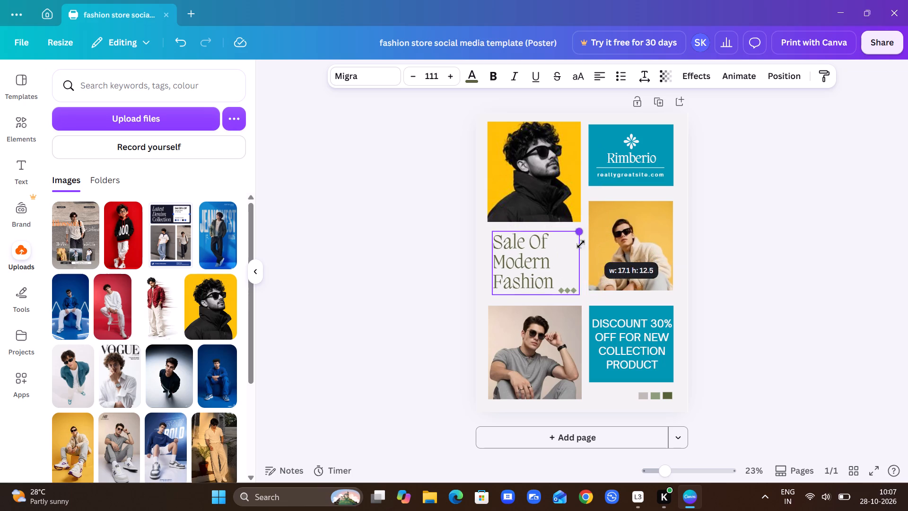
{"action": "left_click_drag", "start_coordinate": [581, 244], "coordinate": [609, 255]}
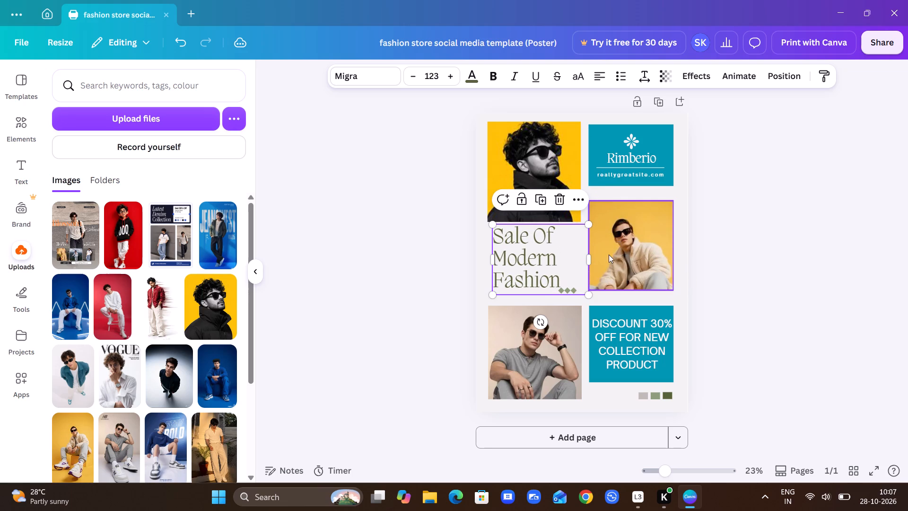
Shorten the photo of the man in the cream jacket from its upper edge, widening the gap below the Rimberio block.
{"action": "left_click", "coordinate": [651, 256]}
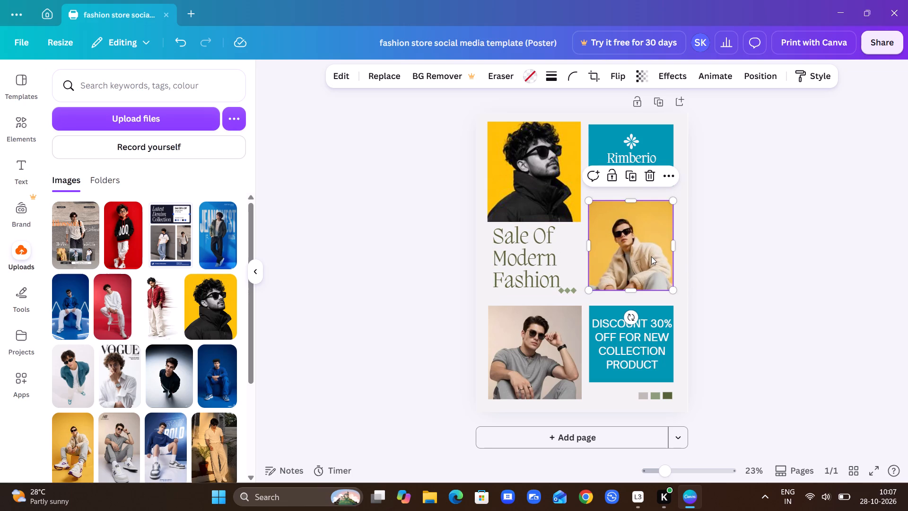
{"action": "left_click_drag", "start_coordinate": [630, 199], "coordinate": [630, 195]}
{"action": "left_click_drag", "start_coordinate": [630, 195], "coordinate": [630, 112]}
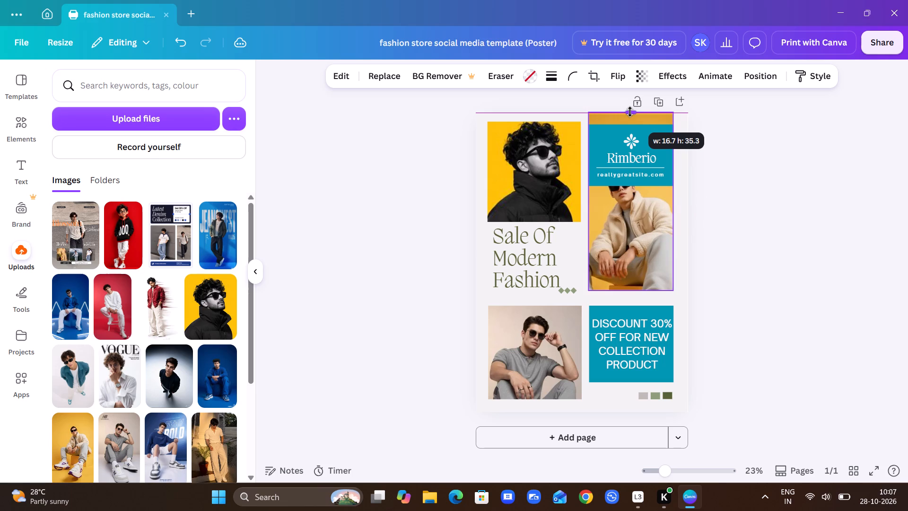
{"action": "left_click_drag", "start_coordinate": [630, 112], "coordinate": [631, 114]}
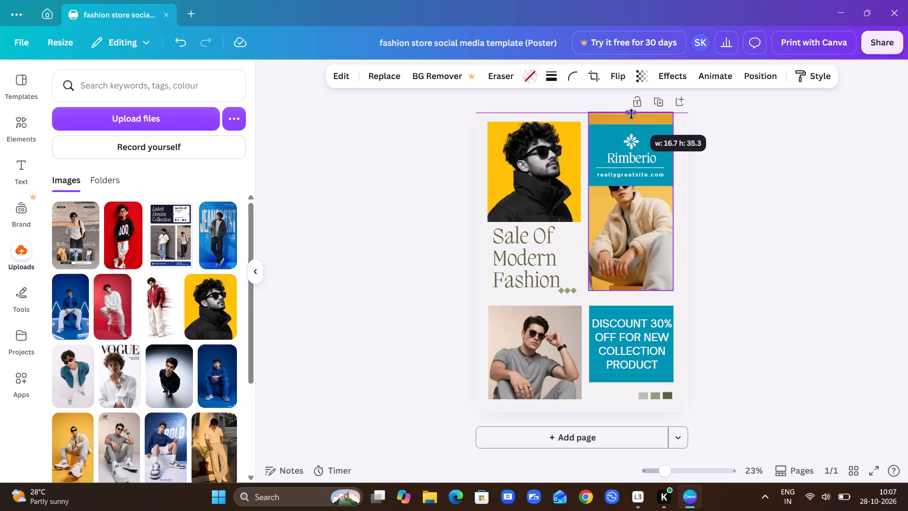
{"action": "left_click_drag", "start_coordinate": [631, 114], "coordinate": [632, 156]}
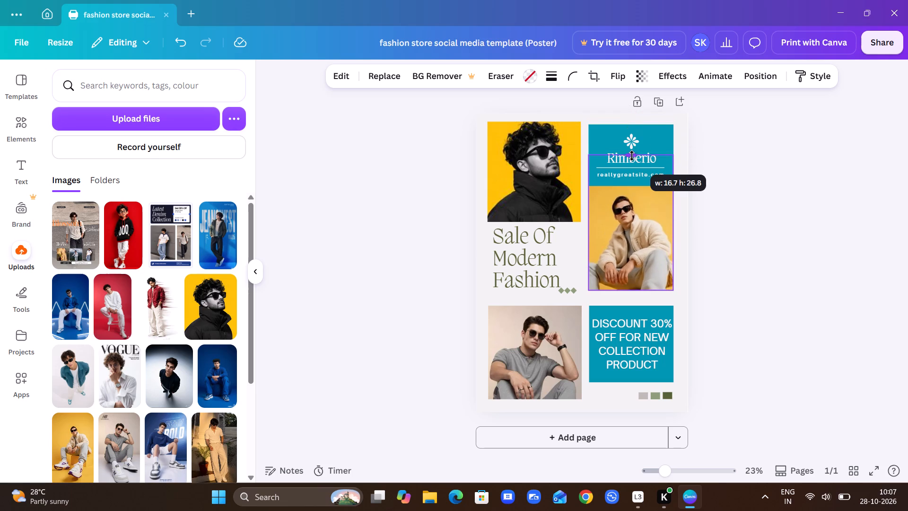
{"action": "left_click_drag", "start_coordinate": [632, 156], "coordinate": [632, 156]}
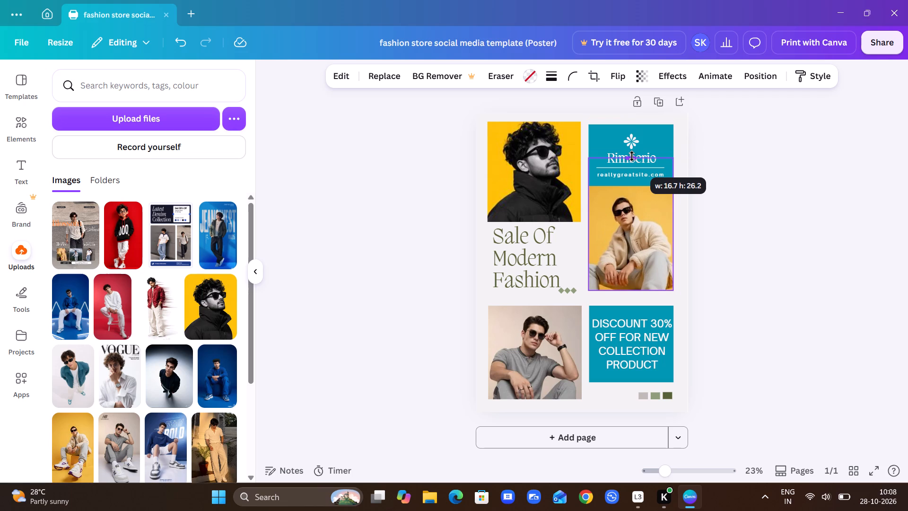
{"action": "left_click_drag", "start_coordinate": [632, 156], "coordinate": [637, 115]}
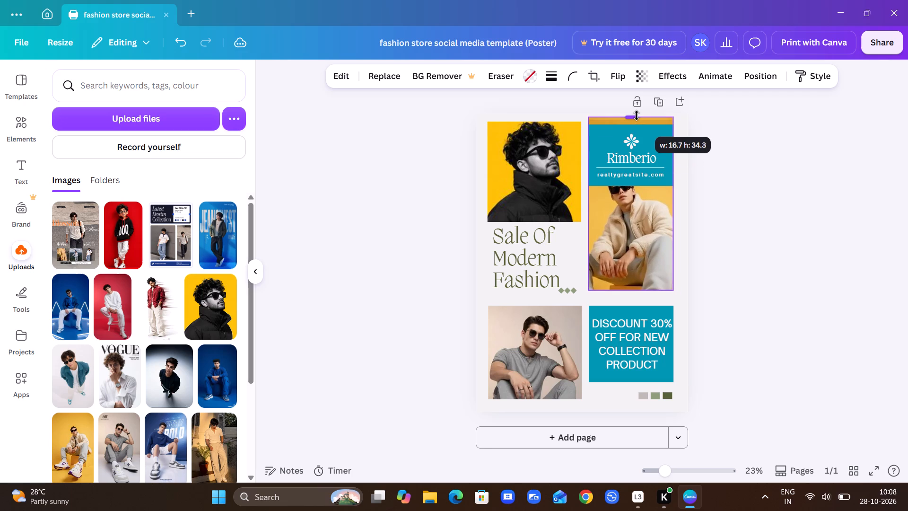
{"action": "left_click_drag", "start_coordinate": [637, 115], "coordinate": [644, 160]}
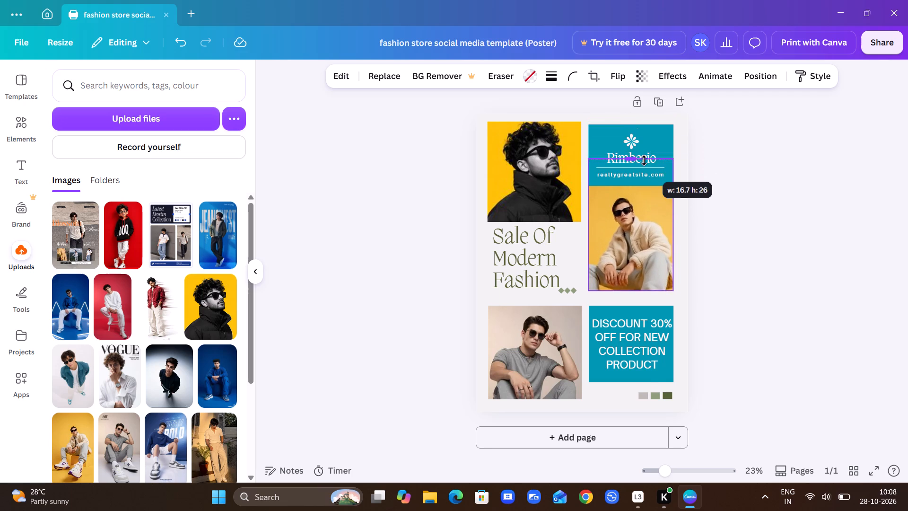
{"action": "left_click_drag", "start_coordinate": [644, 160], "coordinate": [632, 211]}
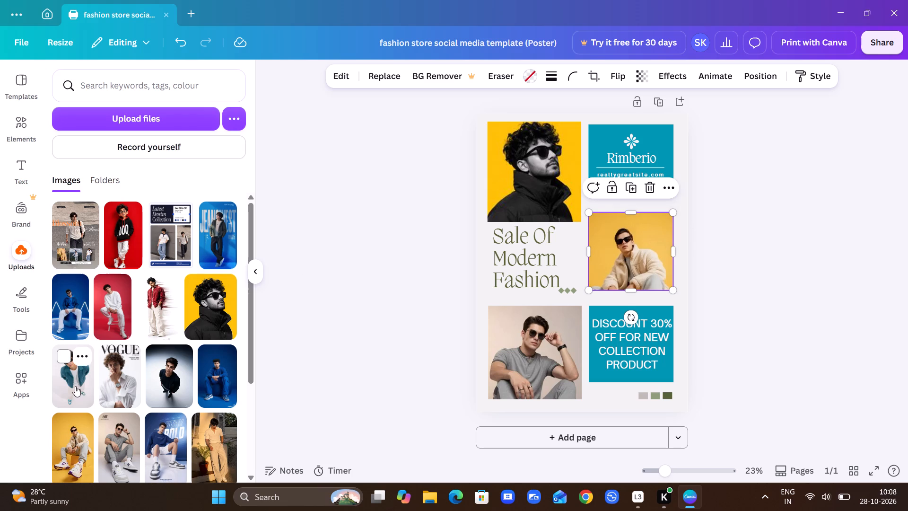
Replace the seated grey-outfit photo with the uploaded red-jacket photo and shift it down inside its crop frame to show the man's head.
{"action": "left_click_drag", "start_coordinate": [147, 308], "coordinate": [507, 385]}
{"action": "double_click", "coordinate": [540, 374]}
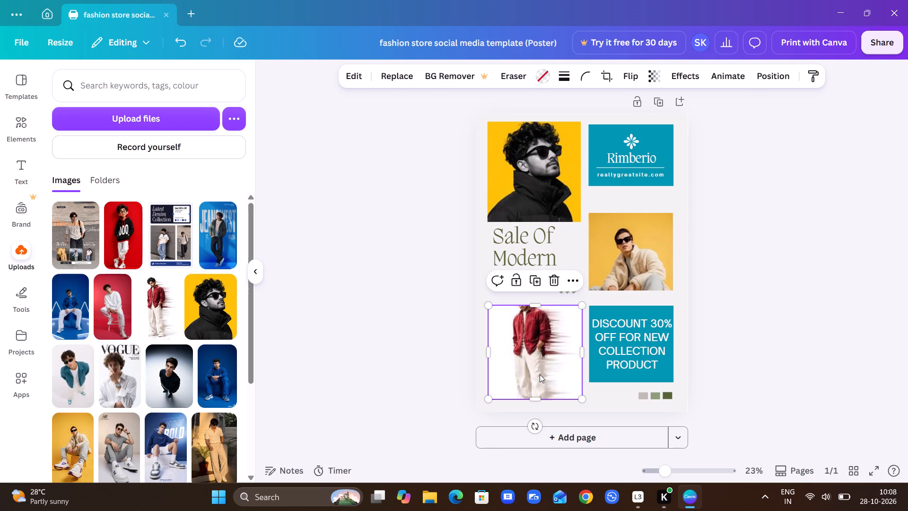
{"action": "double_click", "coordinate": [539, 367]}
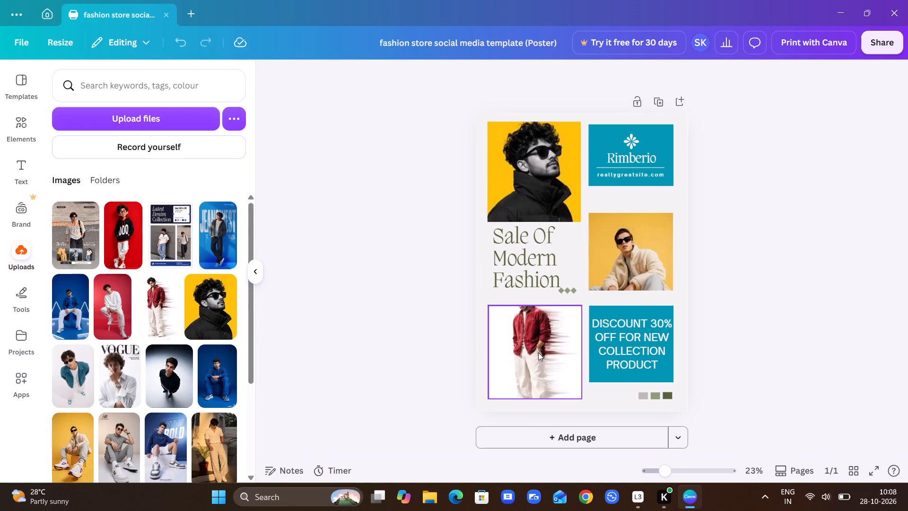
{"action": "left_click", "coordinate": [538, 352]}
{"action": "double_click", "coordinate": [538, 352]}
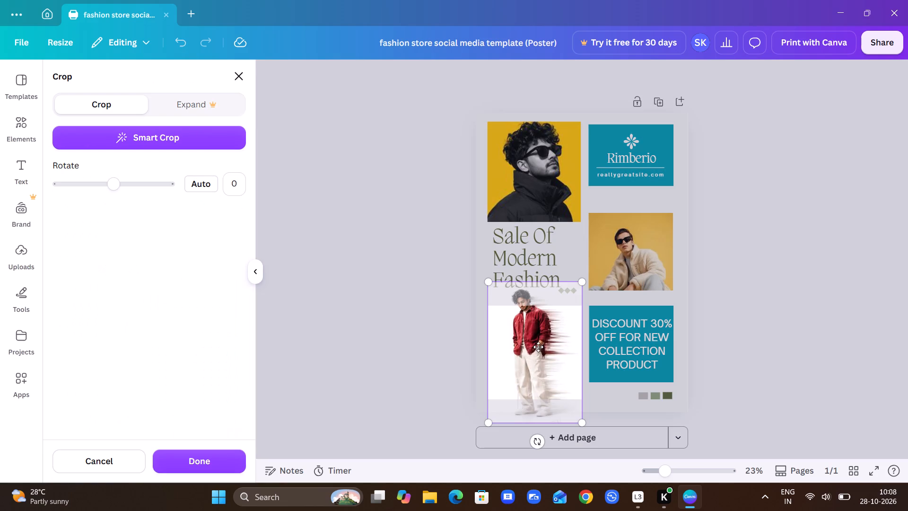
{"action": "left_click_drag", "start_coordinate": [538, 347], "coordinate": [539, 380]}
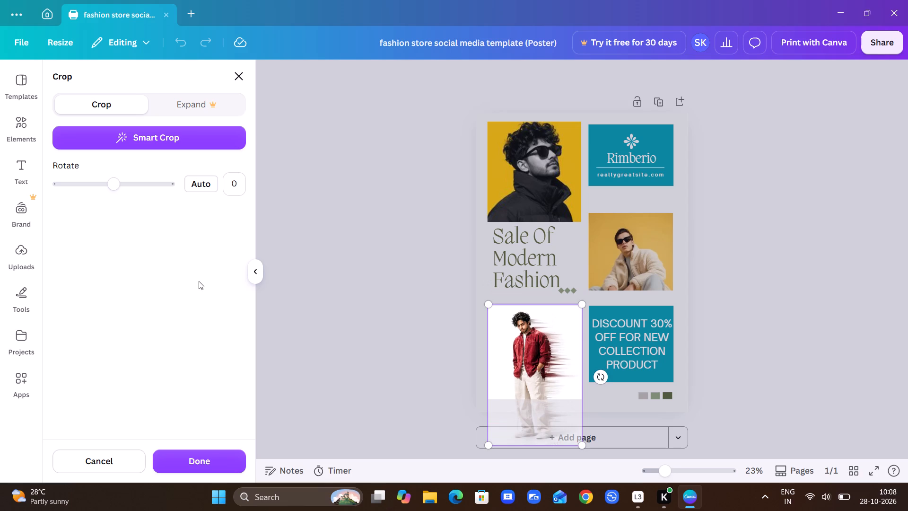
Apply the white and black minimal "New In Style" fashion collection poster template to the page.
{"action": "left_click", "coordinate": [29, 99]}
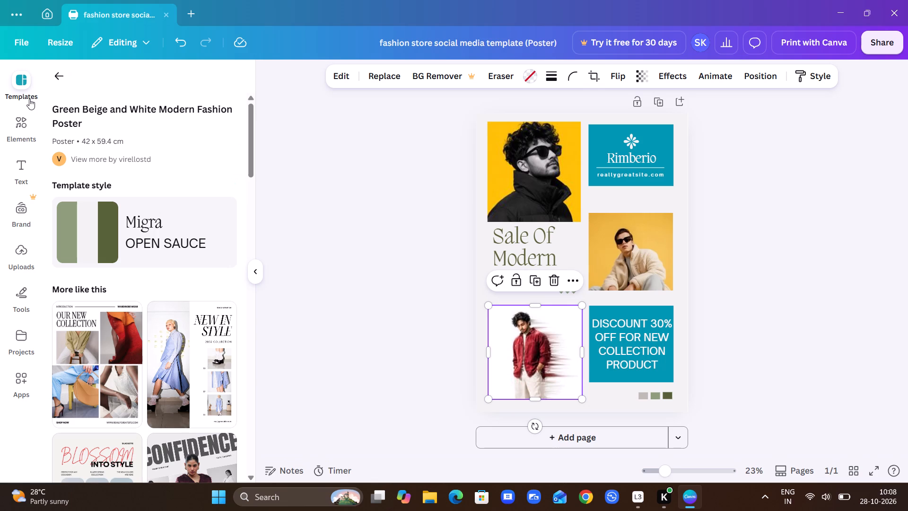
{"action": "left_click", "coordinate": [163, 357]}
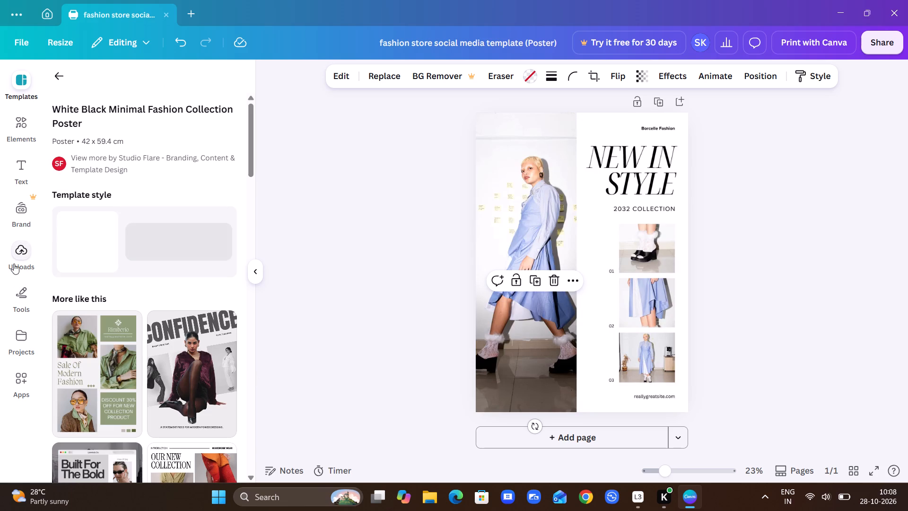
Replace the tall photo of the woman in the blue dress with the uploaded photo of the man in the teal jacket.
{"action": "left_click", "coordinate": [14, 264]}
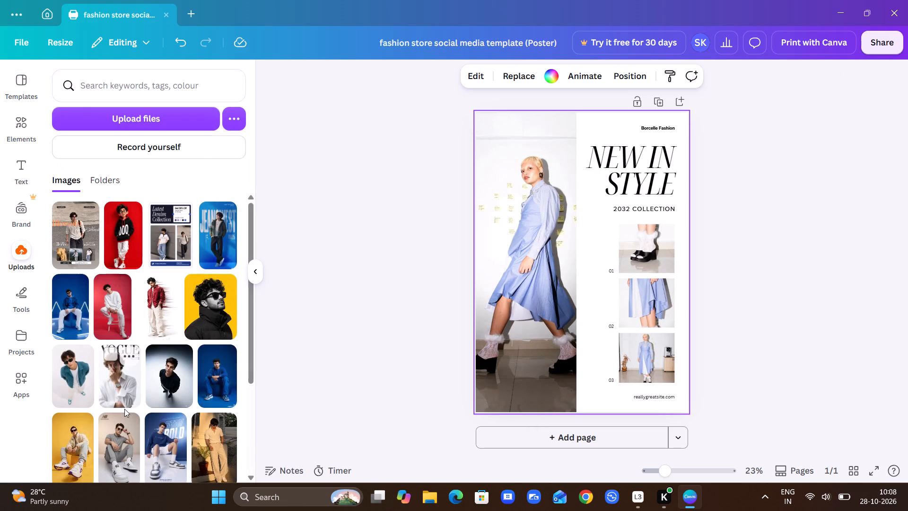
{"action": "left_click", "coordinate": [65, 372]}
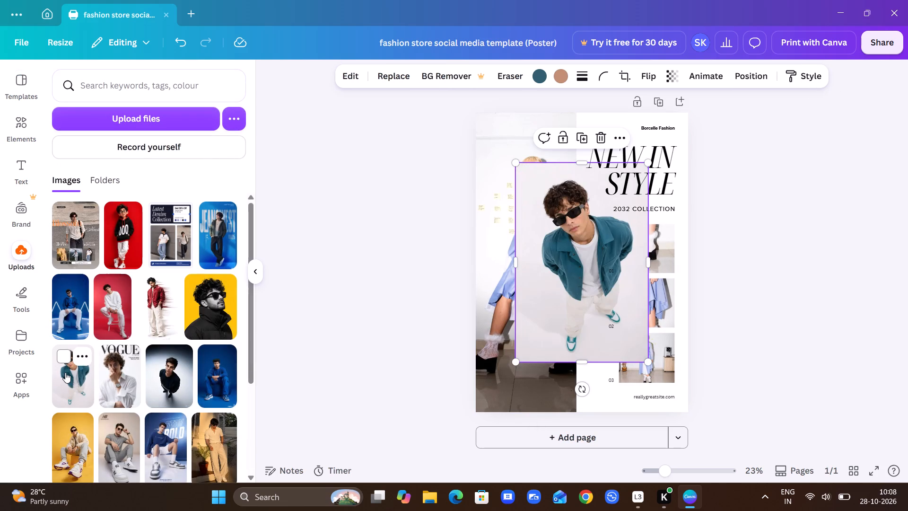
{"action": "left_click_drag", "start_coordinate": [553, 267], "coordinate": [541, 262]}
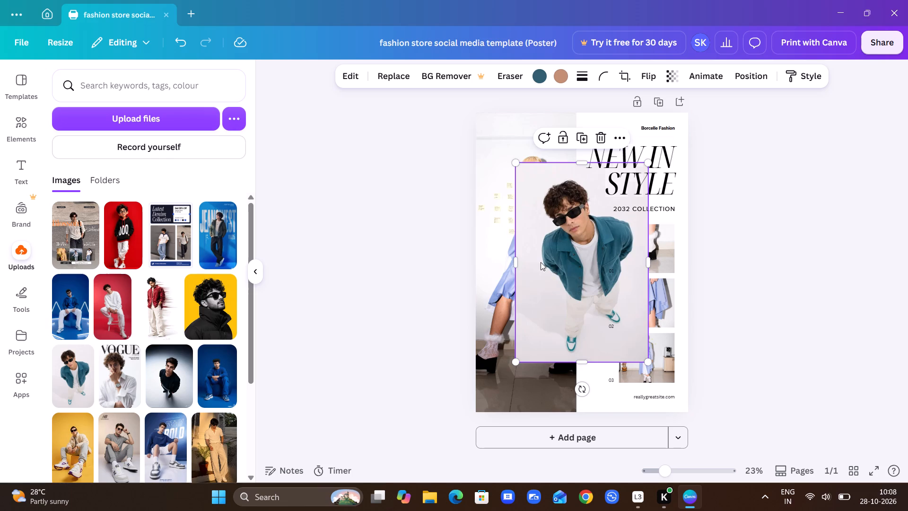
{"action": "left_click_drag", "start_coordinate": [541, 262], "coordinate": [518, 236]}
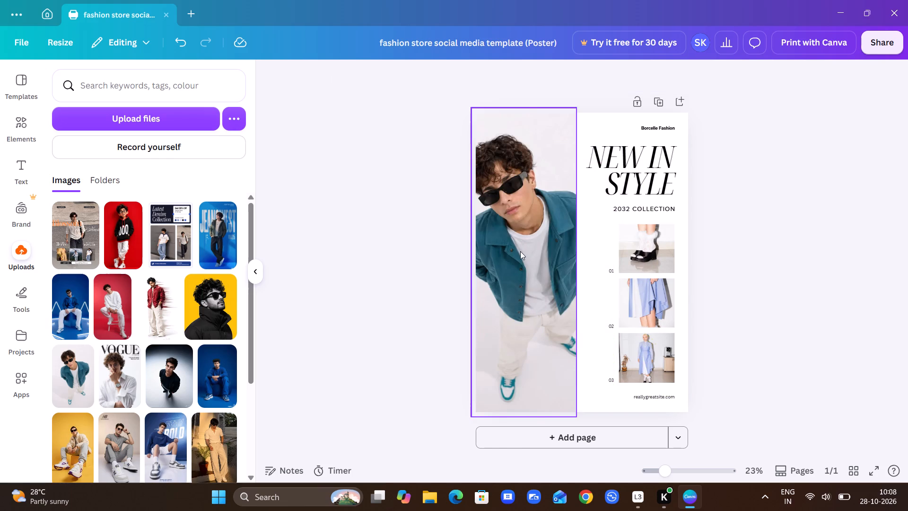
{"action": "left_click", "coordinate": [520, 251]}
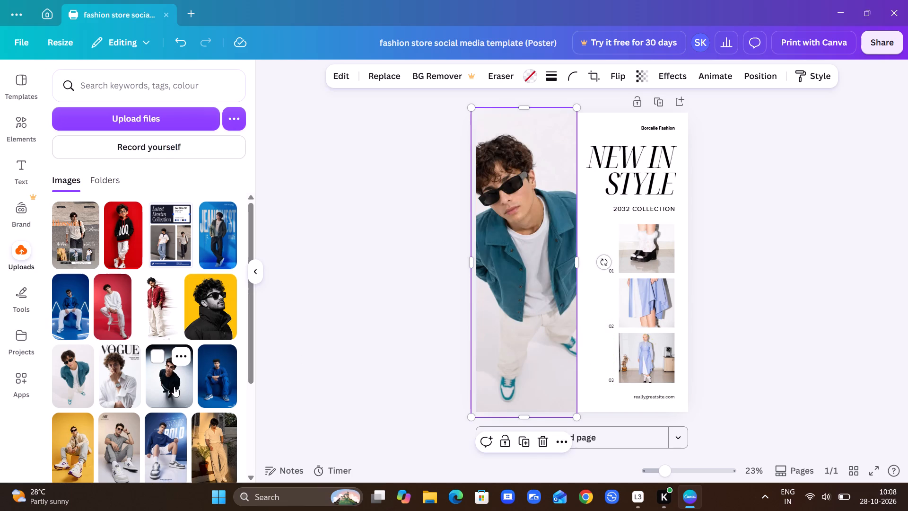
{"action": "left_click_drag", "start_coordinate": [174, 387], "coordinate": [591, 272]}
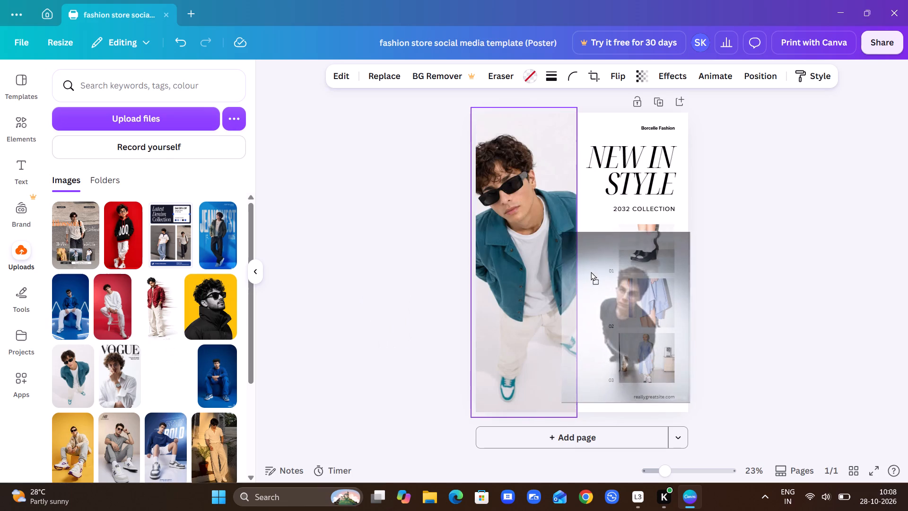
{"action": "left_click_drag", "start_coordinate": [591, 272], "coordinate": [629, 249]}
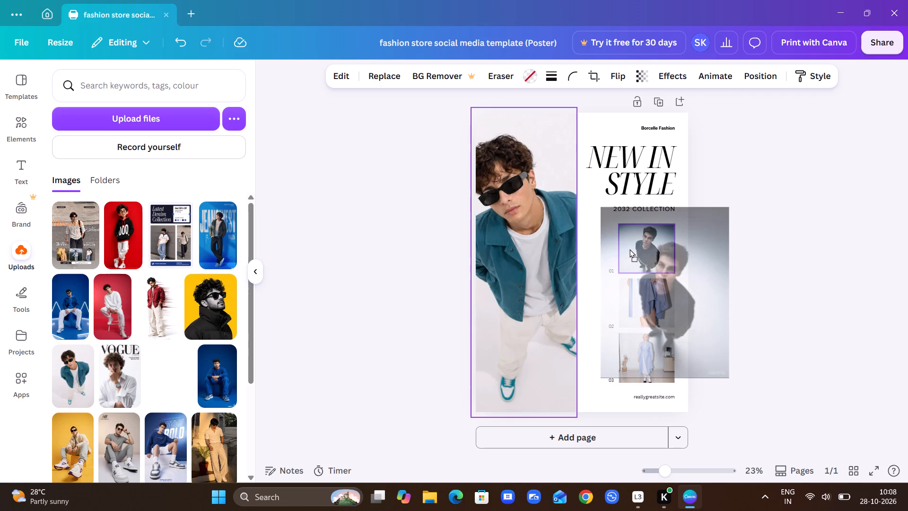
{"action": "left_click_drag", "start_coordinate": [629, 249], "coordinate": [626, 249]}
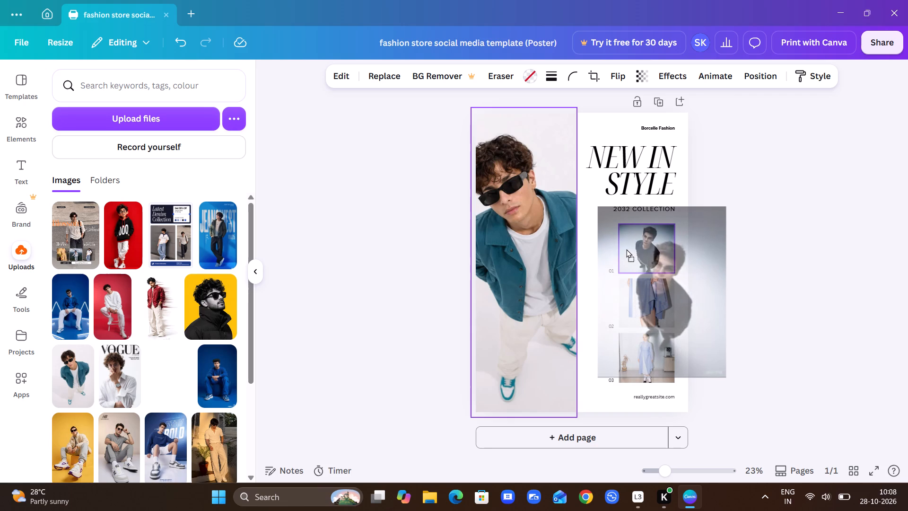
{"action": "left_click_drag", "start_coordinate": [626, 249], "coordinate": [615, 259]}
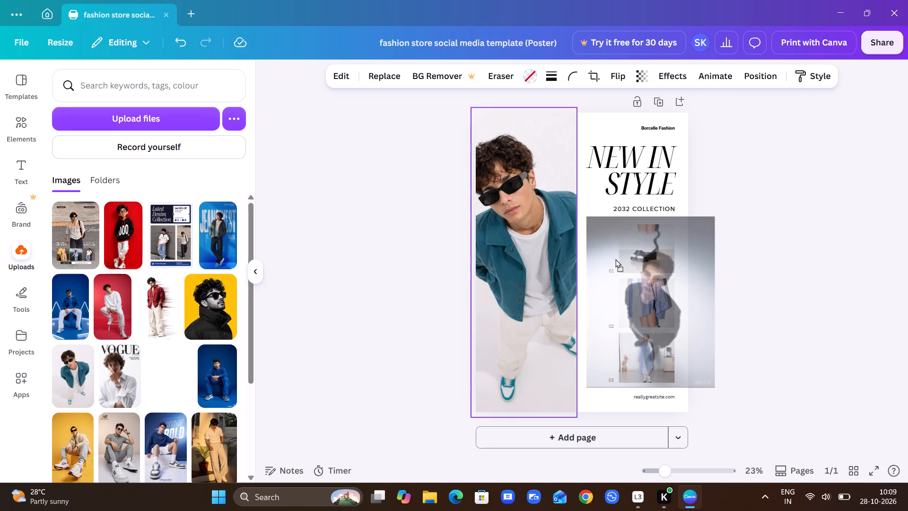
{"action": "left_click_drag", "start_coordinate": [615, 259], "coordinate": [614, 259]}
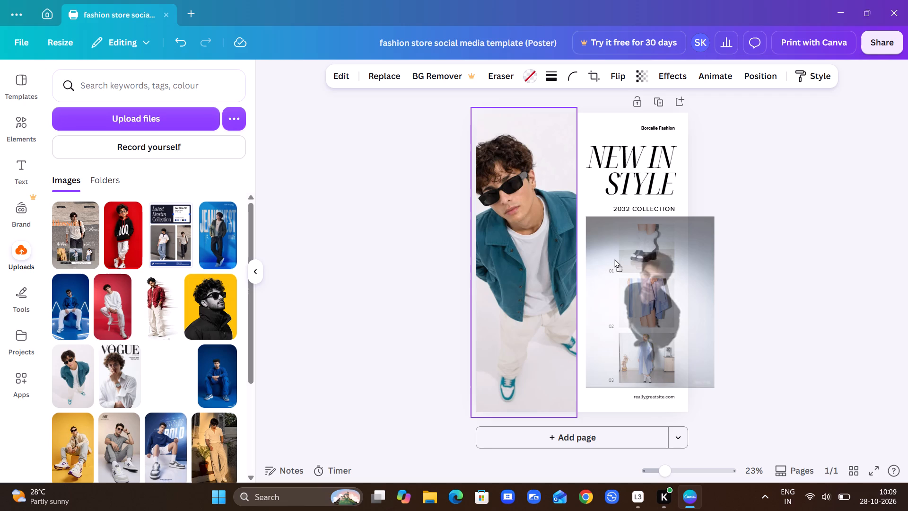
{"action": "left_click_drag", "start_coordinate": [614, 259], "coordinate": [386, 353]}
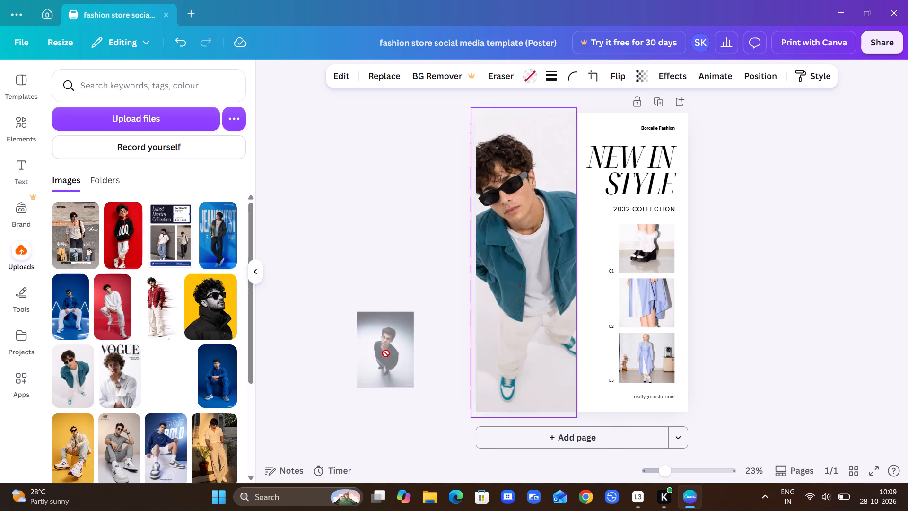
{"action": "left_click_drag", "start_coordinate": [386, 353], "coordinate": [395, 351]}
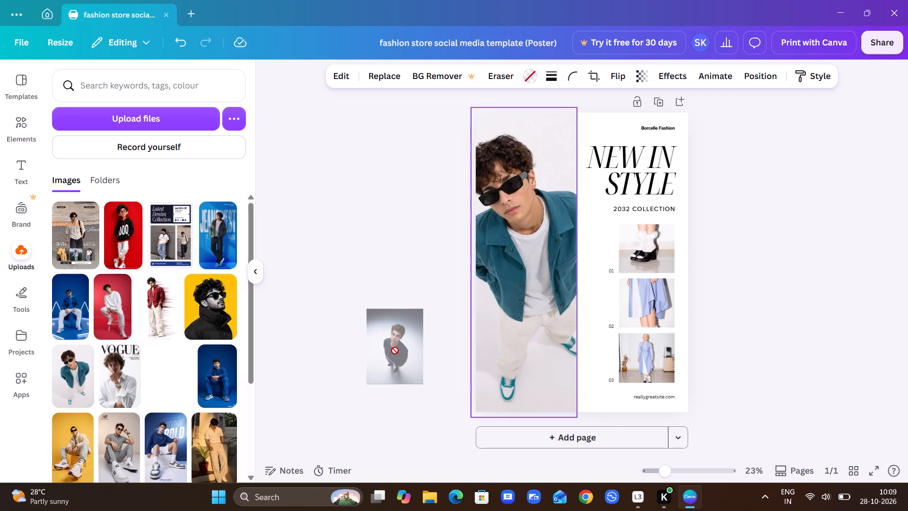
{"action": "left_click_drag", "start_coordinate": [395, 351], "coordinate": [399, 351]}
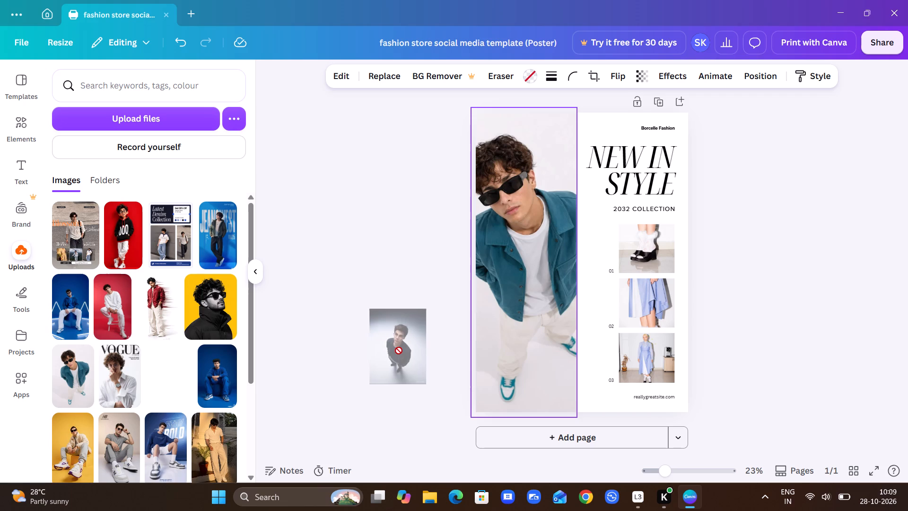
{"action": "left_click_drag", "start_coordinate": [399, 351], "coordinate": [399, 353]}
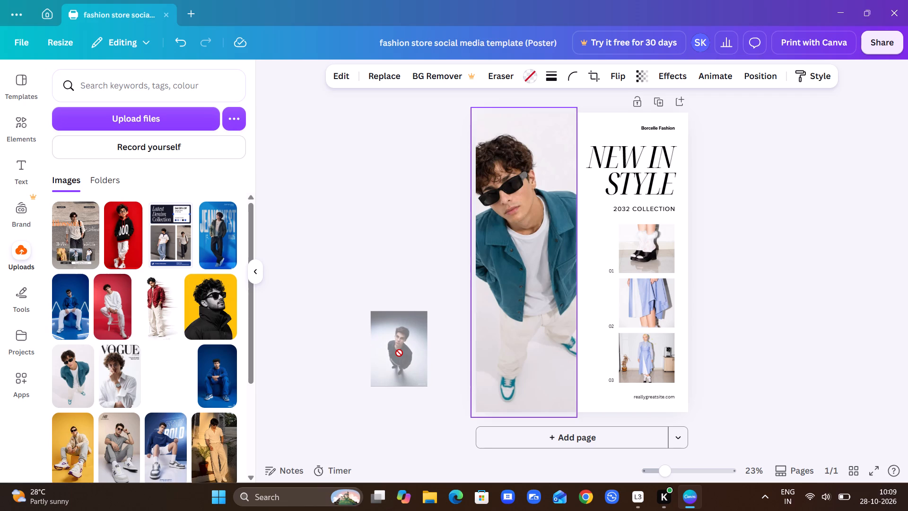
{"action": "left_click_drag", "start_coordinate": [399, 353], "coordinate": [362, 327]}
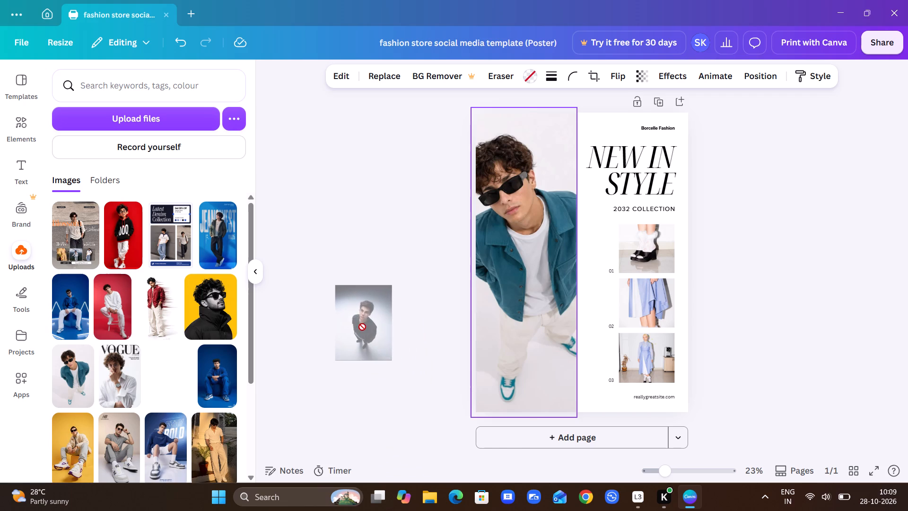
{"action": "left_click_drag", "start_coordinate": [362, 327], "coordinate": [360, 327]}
Scale the teal-jacket photo down slightly to about 20.6 wide, aligning its lower edge with the page's bottom edge.
{"action": "left_click", "coordinate": [478, 268]}
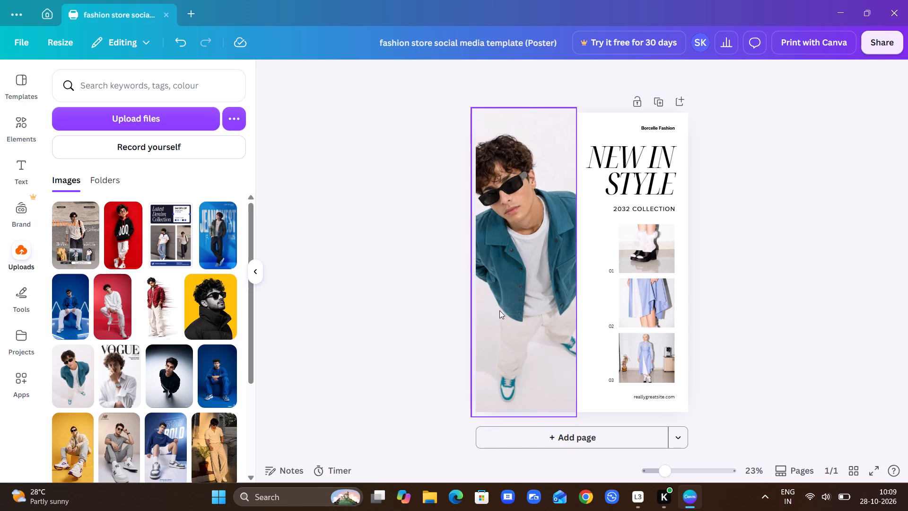
{"action": "left_click", "coordinate": [499, 310]}
{"action": "left_click_drag", "start_coordinate": [471, 420], "coordinate": [461, 421]}
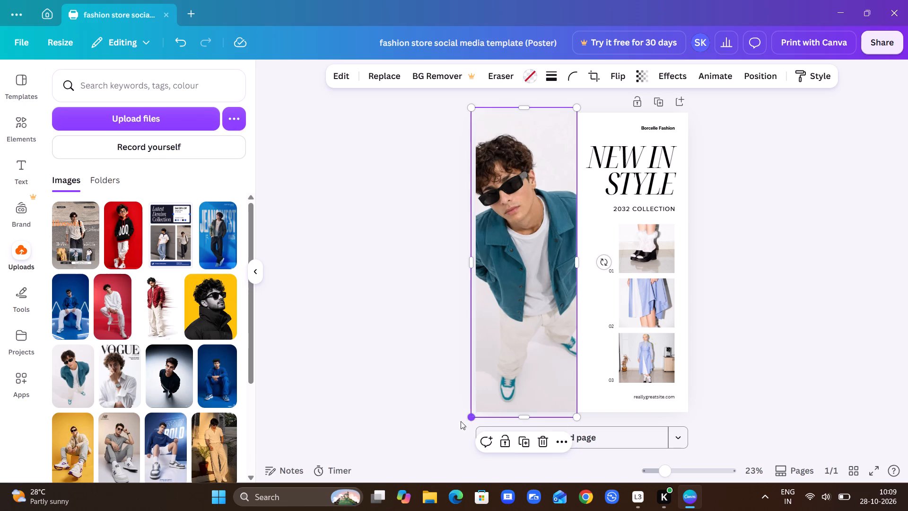
{"action": "left_click_drag", "start_coordinate": [461, 421], "coordinate": [410, 443]}
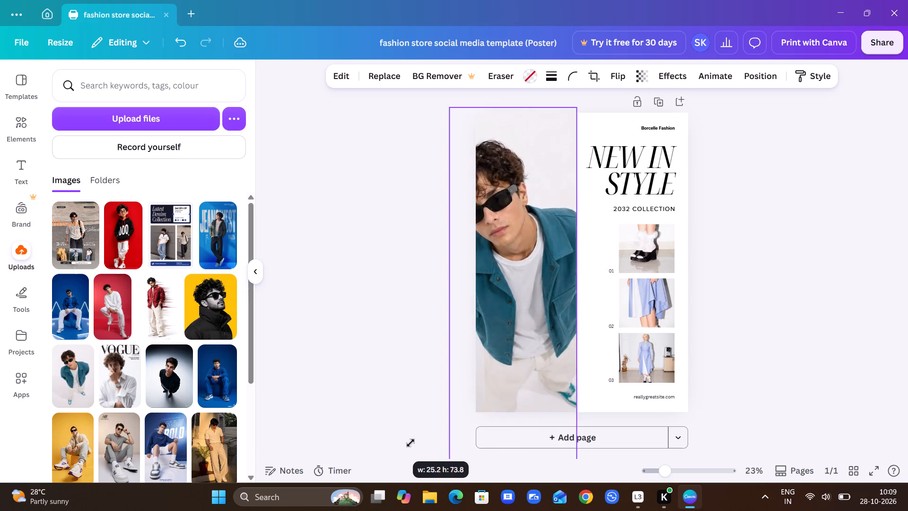
{"action": "left_click_drag", "start_coordinate": [410, 443], "coordinate": [444, 411]}
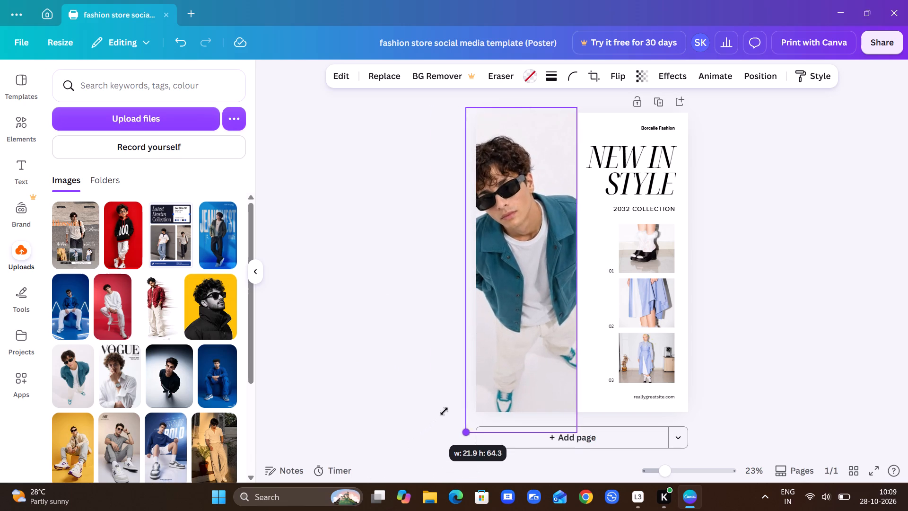
{"action": "left_click_drag", "start_coordinate": [444, 411], "coordinate": [437, 422]}
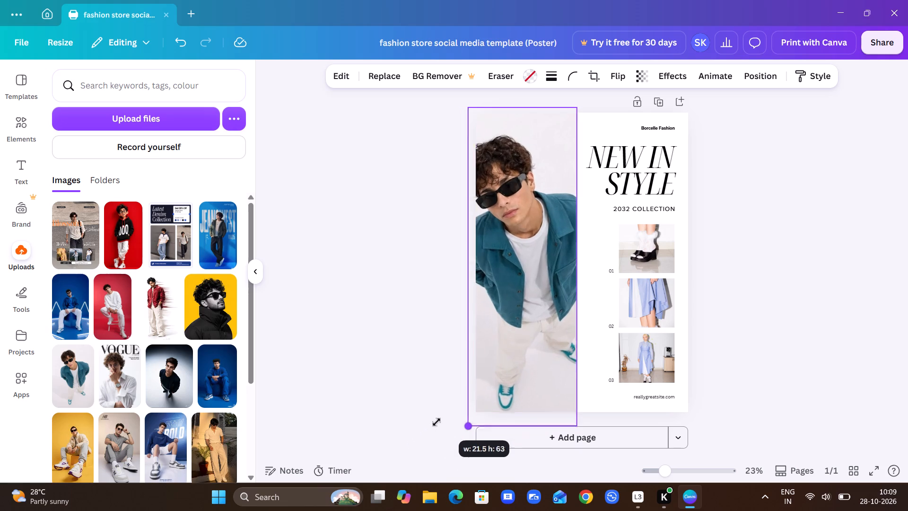
{"action": "left_click_drag", "start_coordinate": [437, 422], "coordinate": [456, 407]}
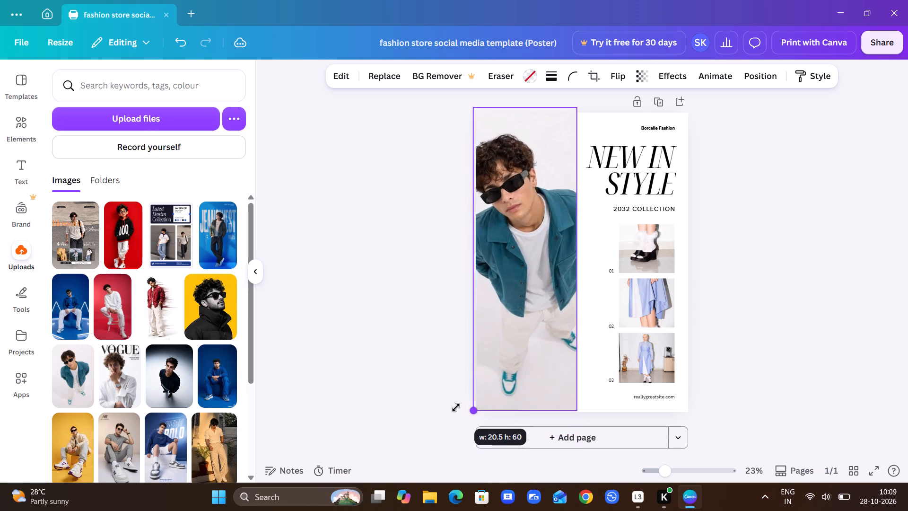
{"action": "left_click_drag", "start_coordinate": [456, 407], "coordinate": [437, 424]}
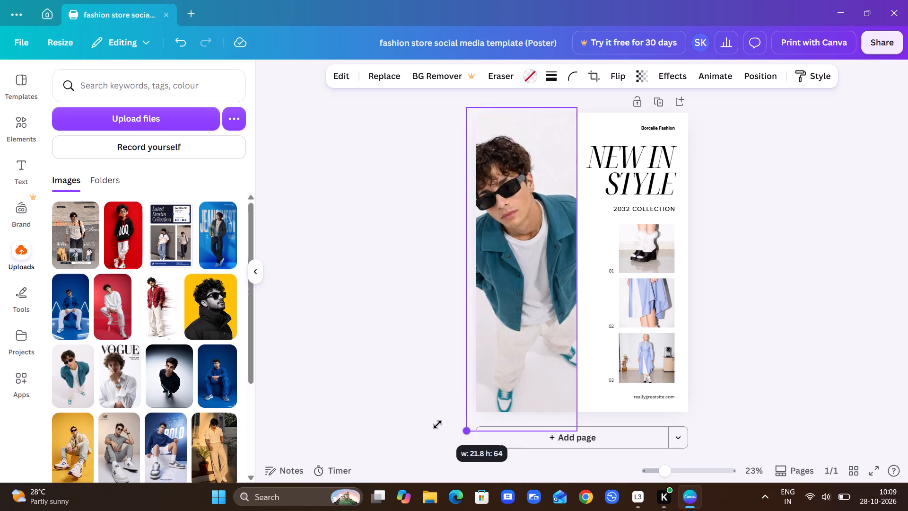
{"action": "left_click_drag", "start_coordinate": [437, 424], "coordinate": [429, 438]}
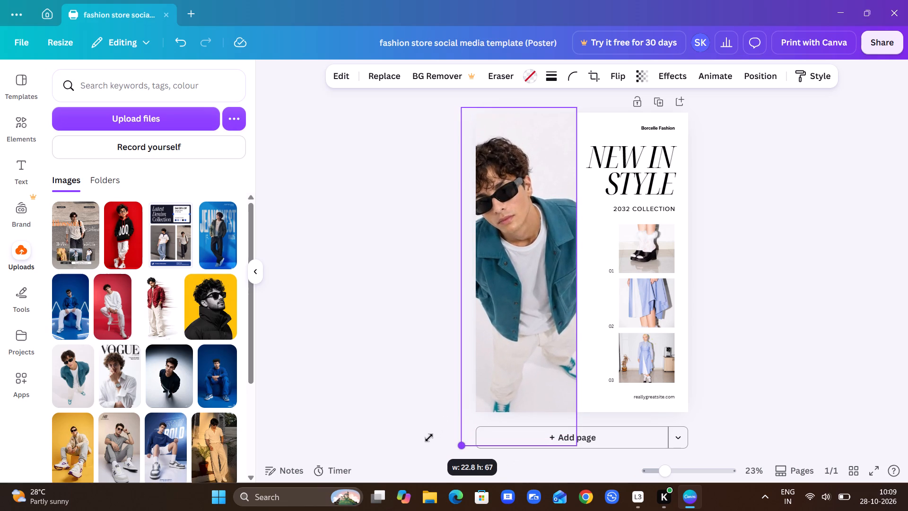
{"action": "left_click_drag", "start_coordinate": [429, 438], "coordinate": [430, 431]}
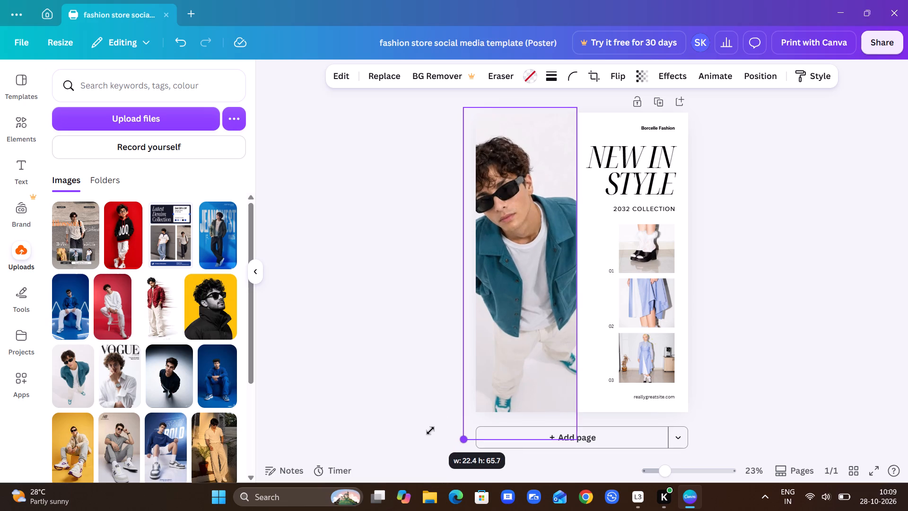
{"action": "left_click_drag", "start_coordinate": [430, 431], "coordinate": [448, 411]}
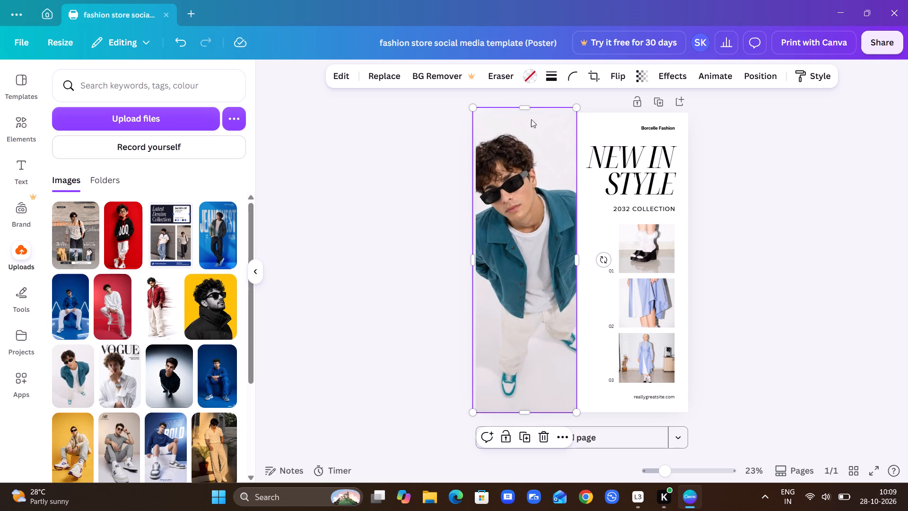
Crop the teal-jacket photo from its upper edge to the page's top edge, about 59.4 high.
{"action": "left_click_drag", "start_coordinate": [523, 106], "coordinate": [515, 208]}
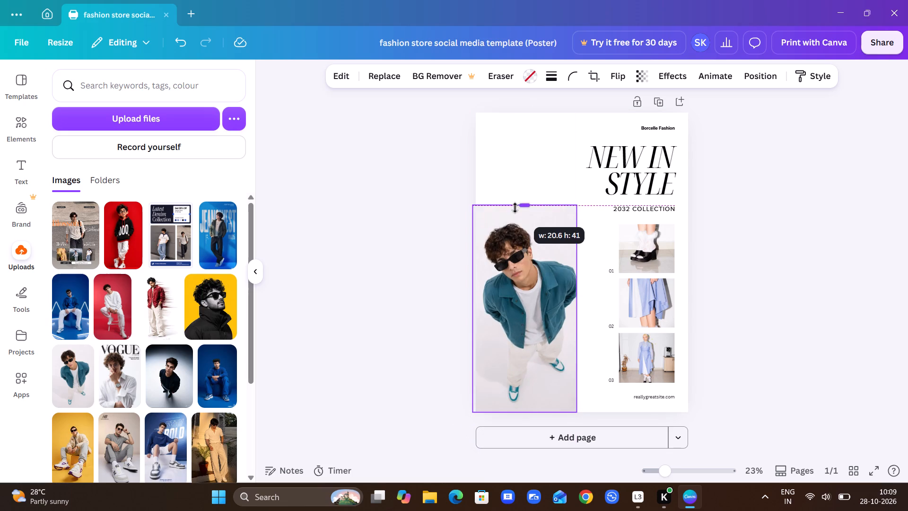
{"action": "left_click_drag", "start_coordinate": [515, 208], "coordinate": [519, 229]}
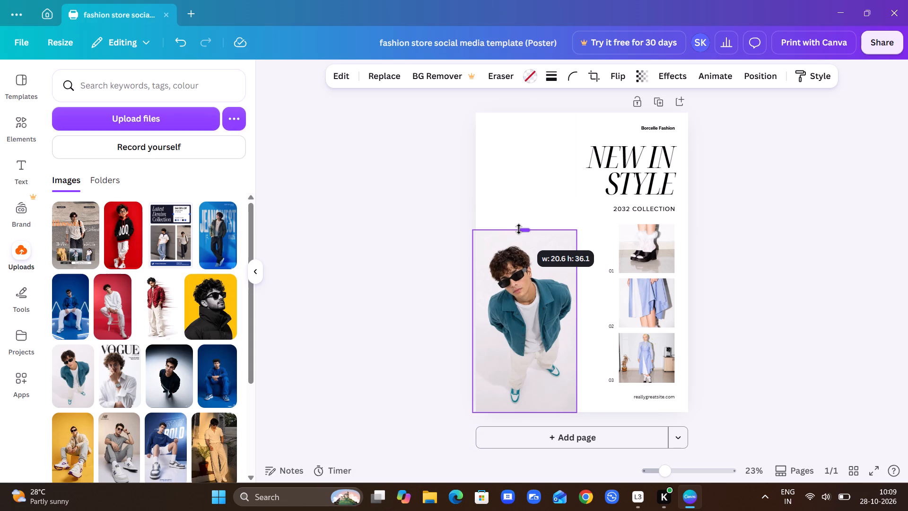
{"action": "left_click_drag", "start_coordinate": [519, 229], "coordinate": [512, 247]}
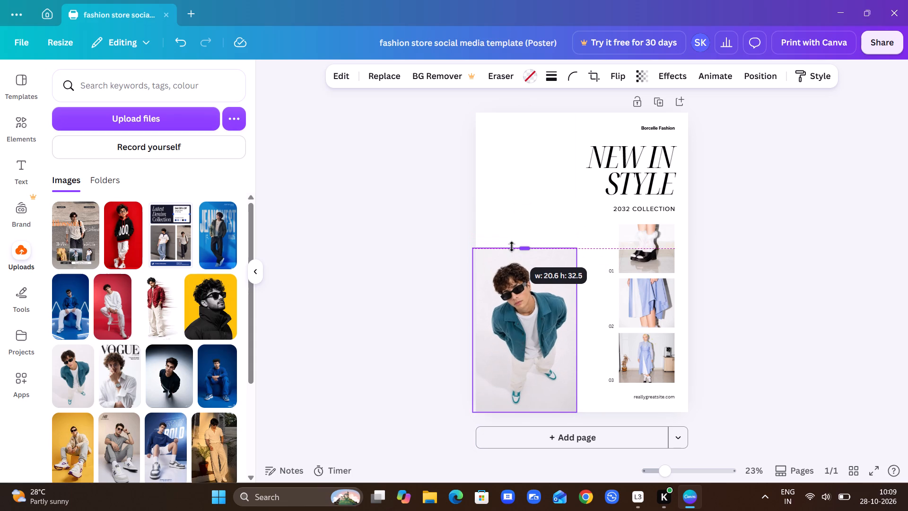
{"action": "left_click_drag", "start_coordinate": [512, 247], "coordinate": [548, 187]}
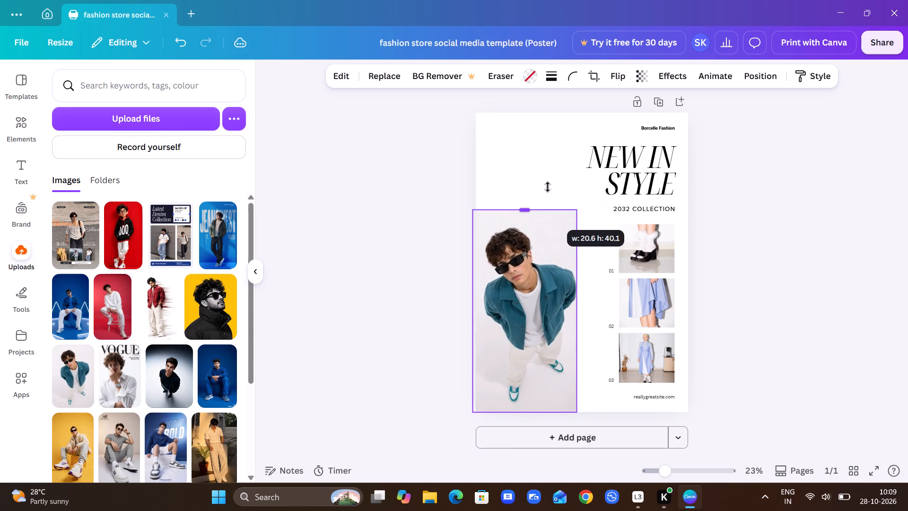
{"action": "left_click_drag", "start_coordinate": [548, 187], "coordinate": [547, 112]}
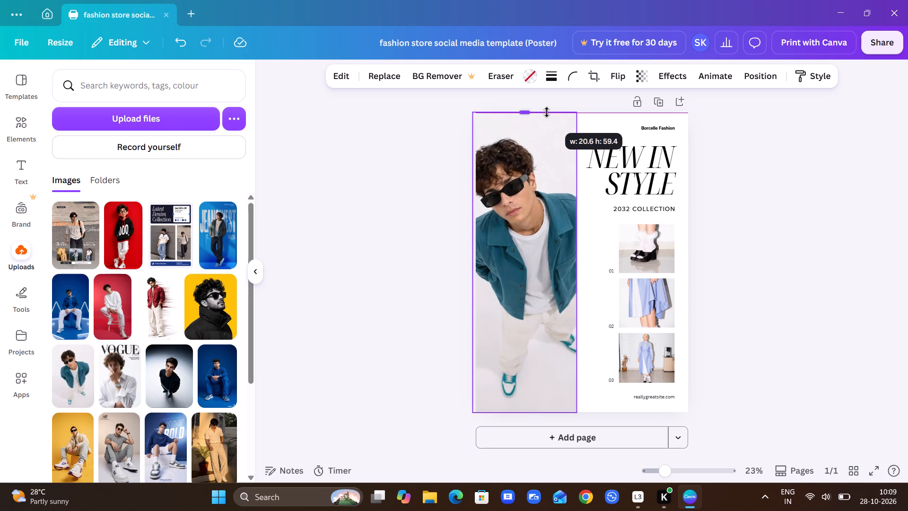
{"action": "left_click_drag", "start_coordinate": [547, 112], "coordinate": [546, 112]}
{"action": "left_click_drag", "start_coordinate": [546, 112], "coordinate": [549, 93]}
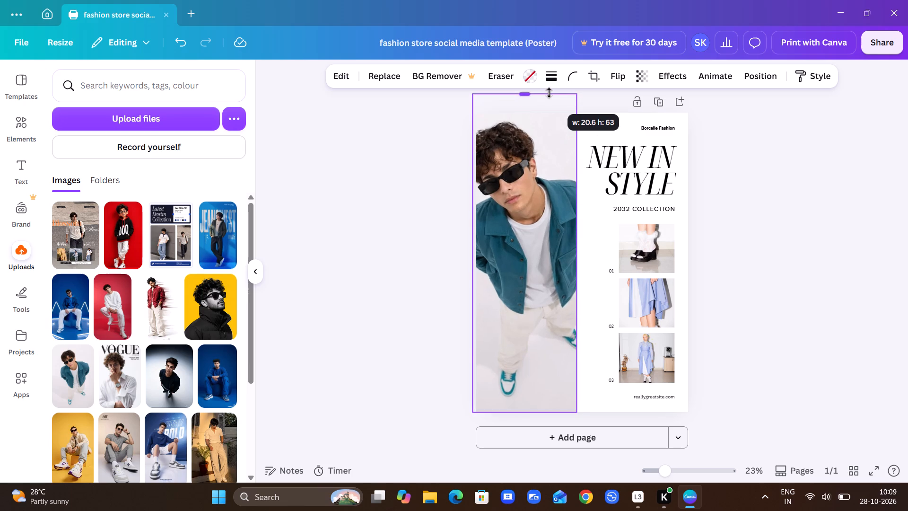
{"action": "left_click_drag", "start_coordinate": [549, 93], "coordinate": [550, 123]}
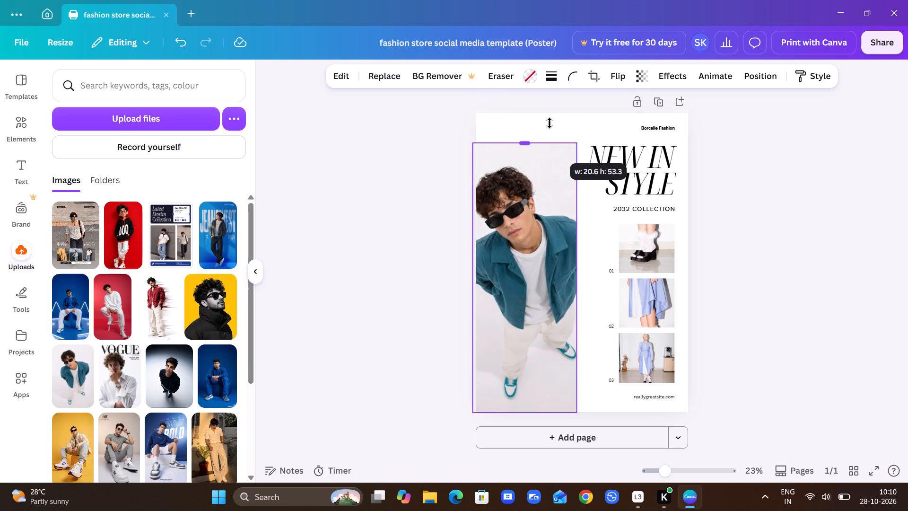
{"action": "left_click_drag", "start_coordinate": [550, 123], "coordinate": [552, 114]}
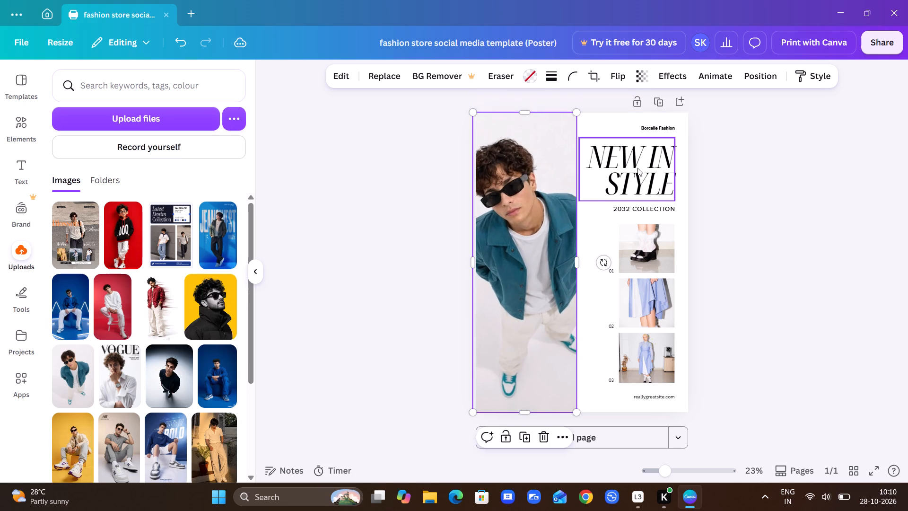
Shift the NEW IN STYLE heading slightly toward the page's right edge, keeping it above 2032 COLLECTION.
{"action": "left_click_drag", "start_coordinate": [615, 157], "coordinate": [596, 150]}
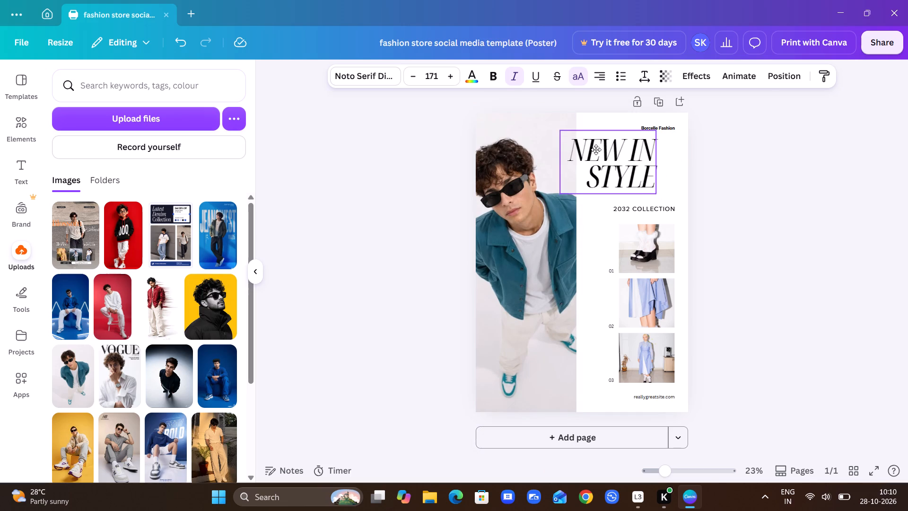
{"action": "left_click_drag", "start_coordinate": [596, 150], "coordinate": [612, 150]}
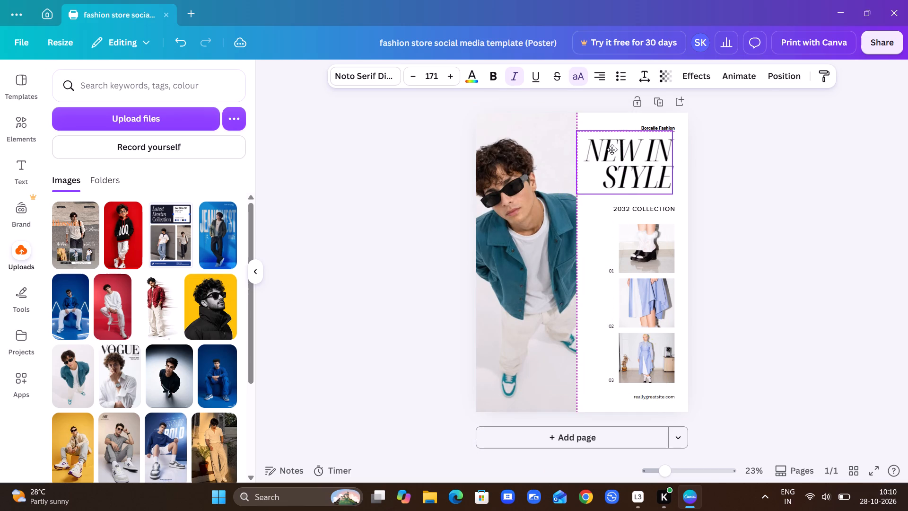
{"action": "left_click_drag", "start_coordinate": [612, 150], "coordinate": [624, 150]}
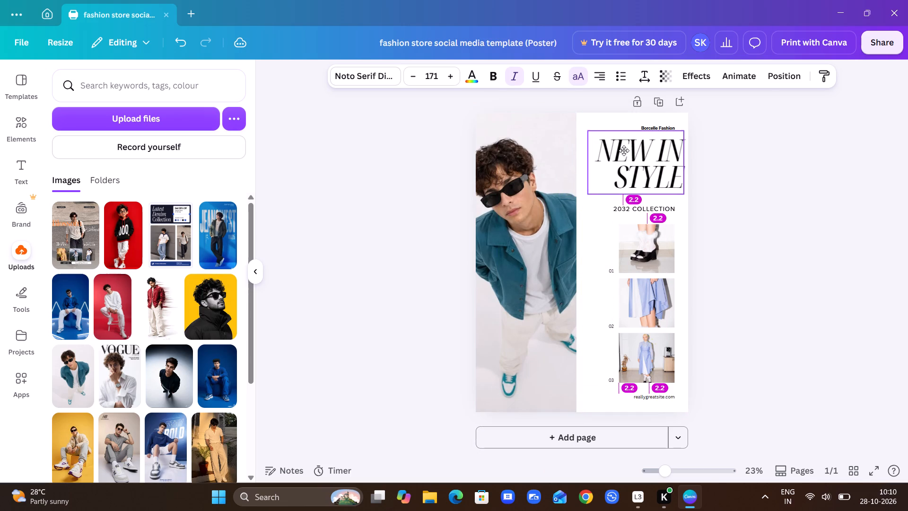
{"action": "left_click_drag", "start_coordinate": [624, 150], "coordinate": [646, 184]}
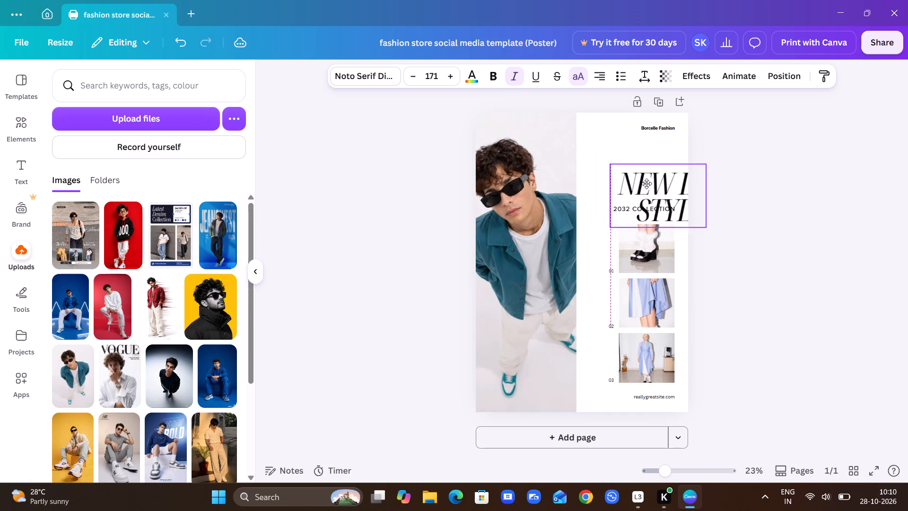
{"action": "left_click_drag", "start_coordinate": [646, 184], "coordinate": [622, 155]}
Enlarge the NEW IN STYLE heading to font size 179, extending it up and toward the tall photo.
{"action": "left_click_drag", "start_coordinate": [588, 132], "coordinate": [621, 160]}
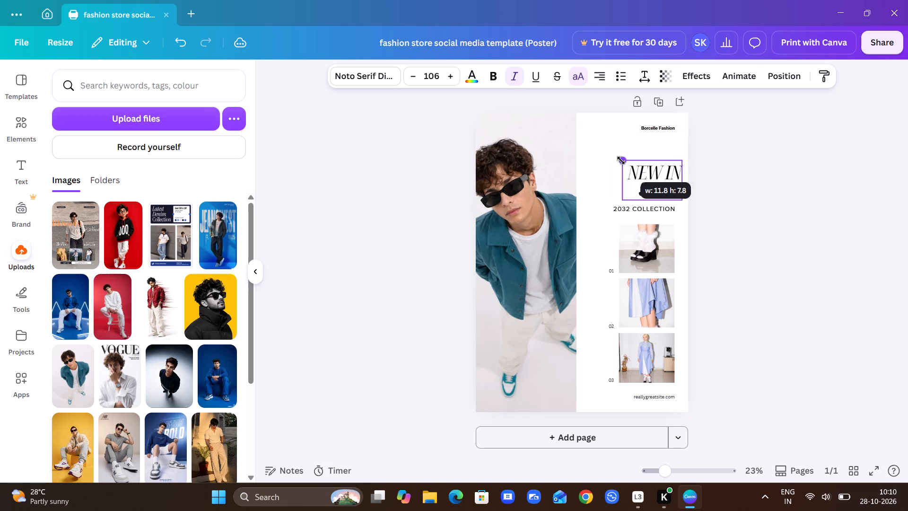
{"action": "left_click_drag", "start_coordinate": [621, 160], "coordinate": [579, 150]}
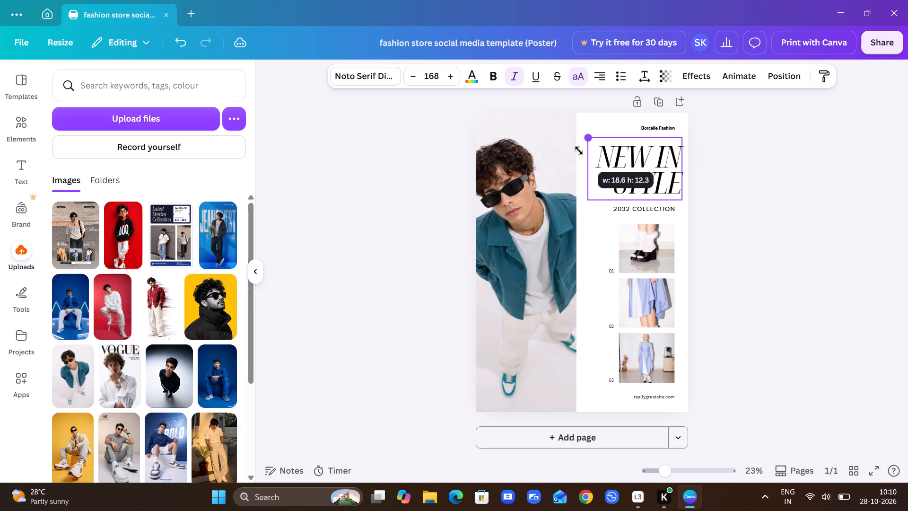
{"action": "left_click_drag", "start_coordinate": [579, 150], "coordinate": [572, 152]}
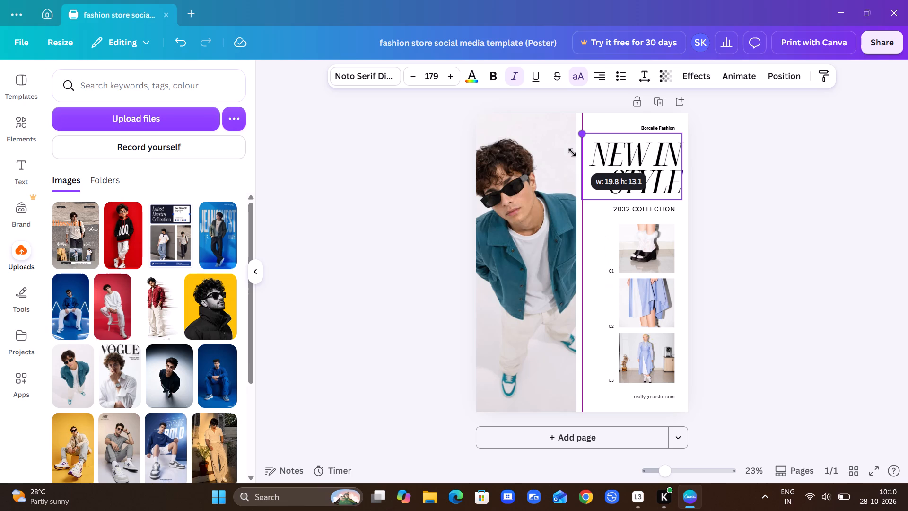
{"action": "left_click_drag", "start_coordinate": [572, 152], "coordinate": [567, 148]}
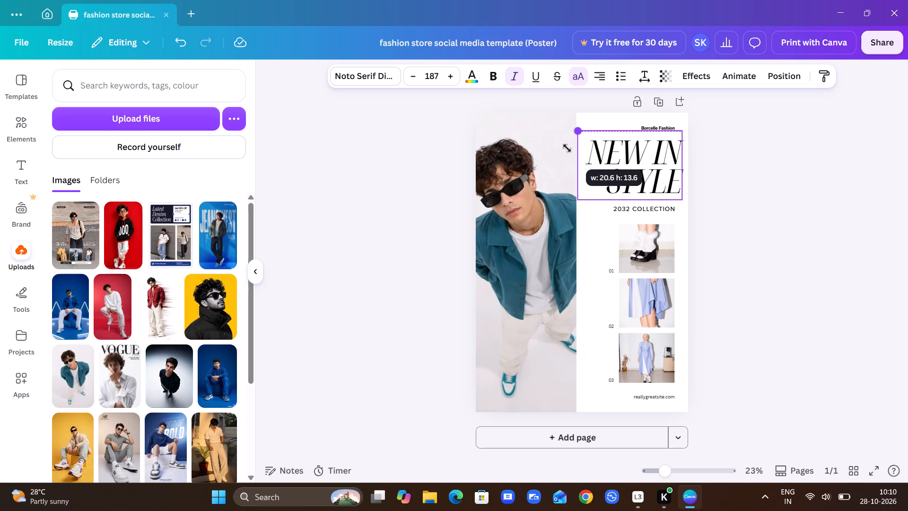
{"action": "left_click_drag", "start_coordinate": [567, 148], "coordinate": [575, 142]}
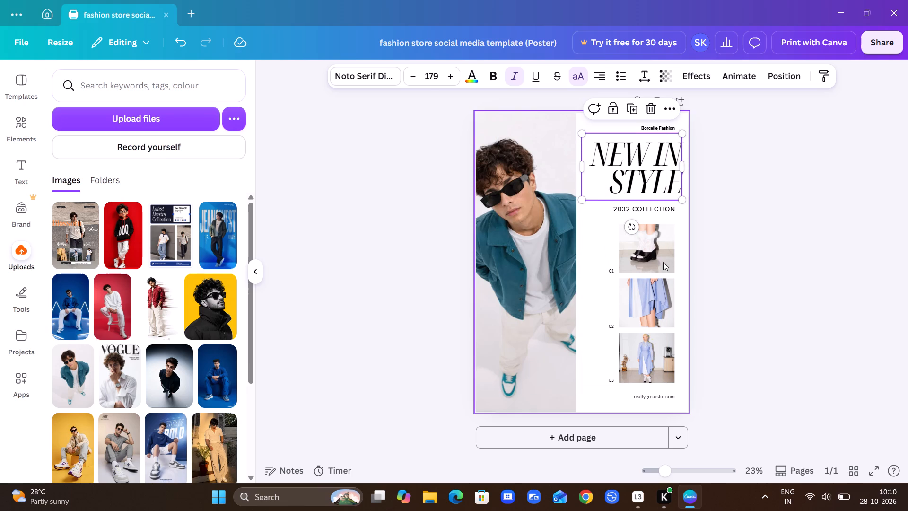
Replace the shoe photo beside 01 with the uploaded yellow-background portrait of the man in black, sized to match the thumbnails below.
{"action": "left_click", "coordinate": [645, 251]}
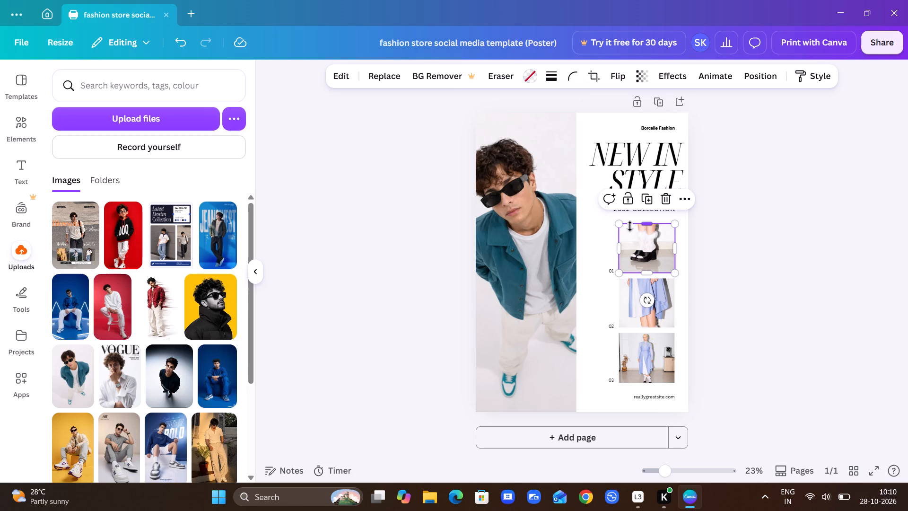
{"action": "left_click_drag", "start_coordinate": [620, 229], "coordinate": [564, 195]}
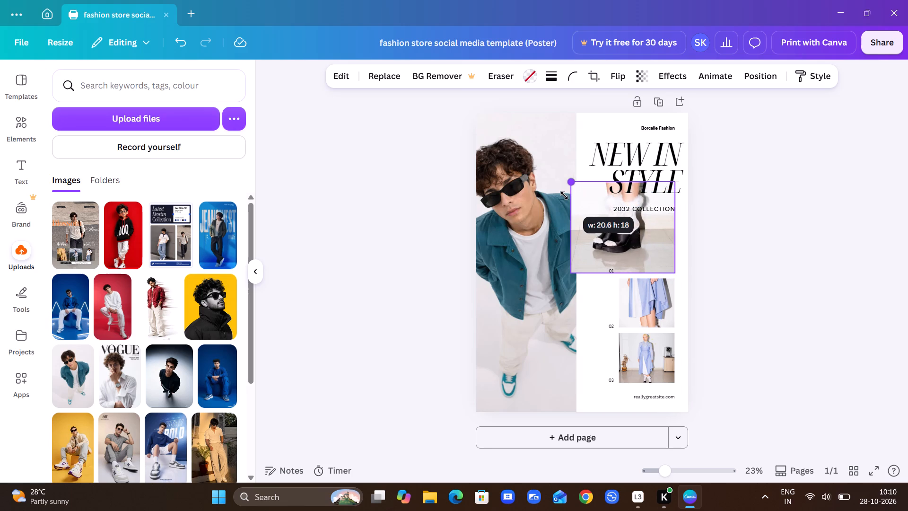
{"action": "left_click_drag", "start_coordinate": [564, 195], "coordinate": [608, 234]}
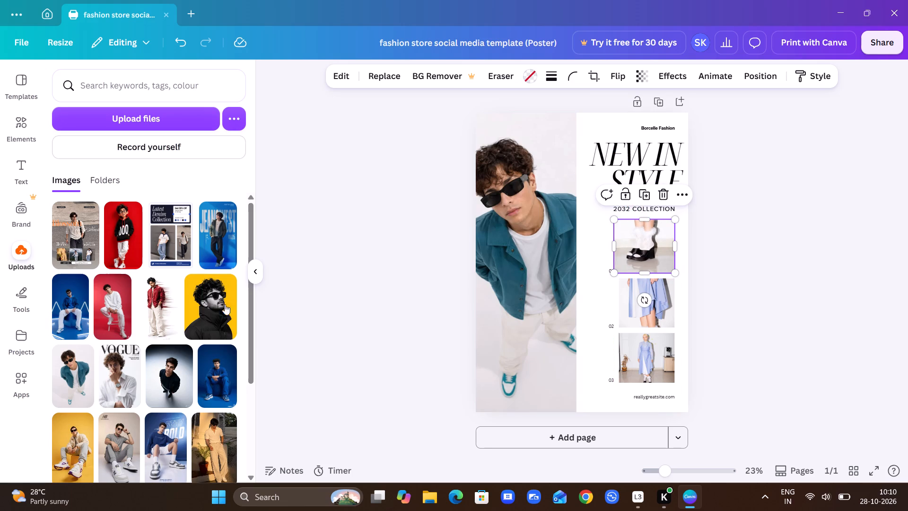
{"action": "left_click_drag", "start_coordinate": [213, 308], "coordinate": [635, 238]}
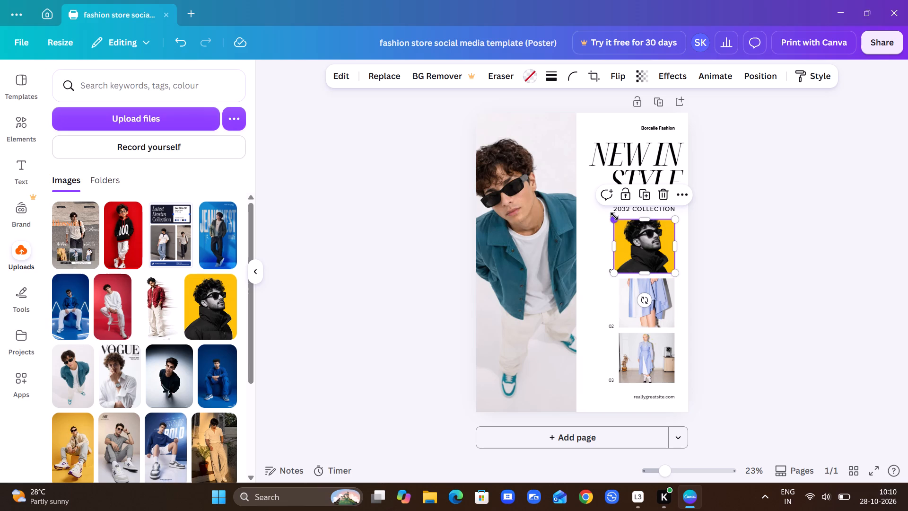
{"action": "left_click_drag", "start_coordinate": [614, 216], "coordinate": [619, 221]}
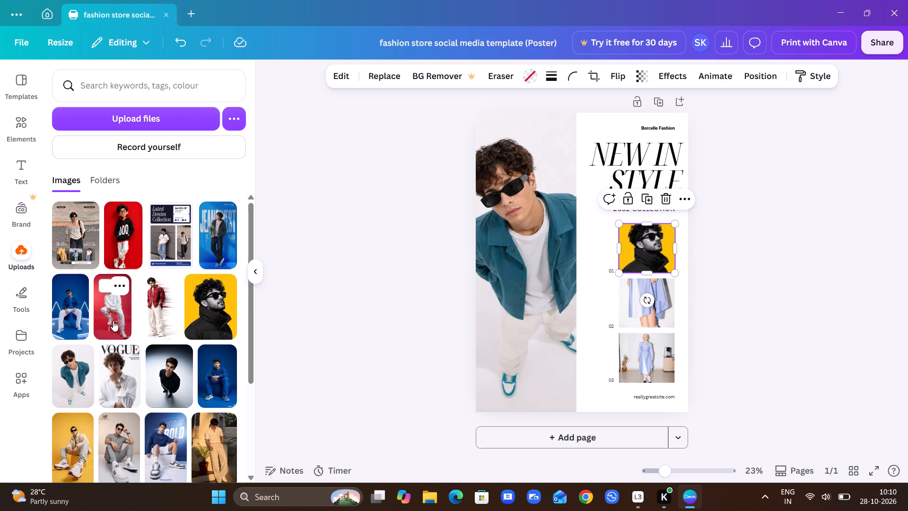
Replace the blue skirt photo beside 02 with the uploaded photo of the seated man in white on a red background.
{"action": "left_click_drag", "start_coordinate": [113, 320], "coordinate": [559, 292]}
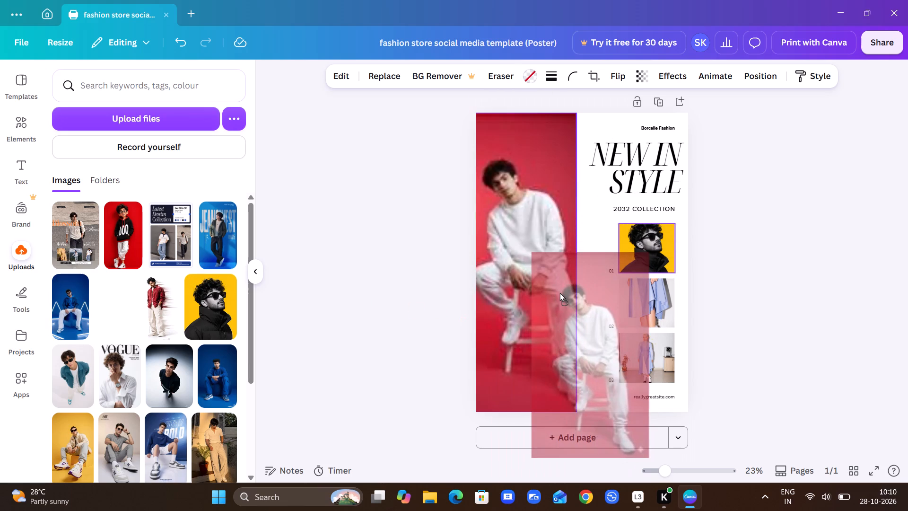
{"action": "left_click_drag", "start_coordinate": [559, 292], "coordinate": [637, 289]}
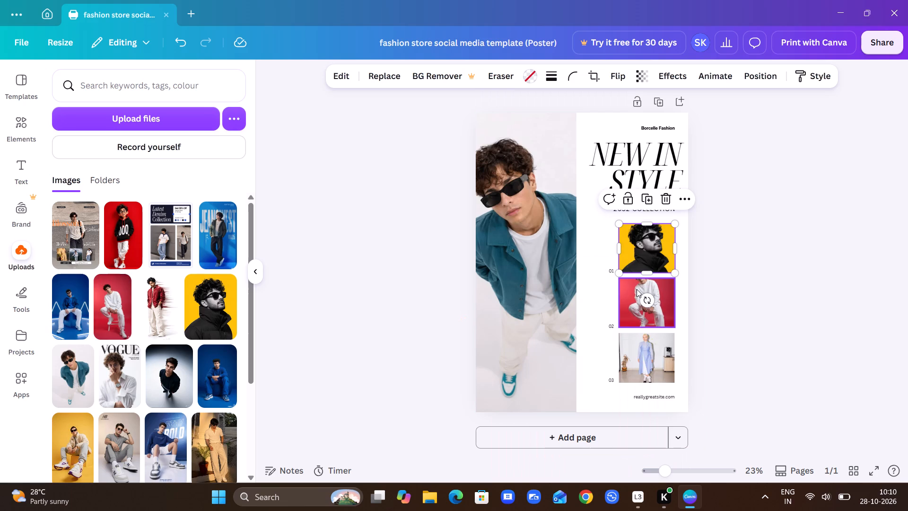
Enlarge and reposition the red-background photo inside its frame beside 02 so the man's head and upper body fill it.
{"action": "left_click", "coordinate": [637, 289]}
{"action": "triple_click", "coordinate": [637, 289]}
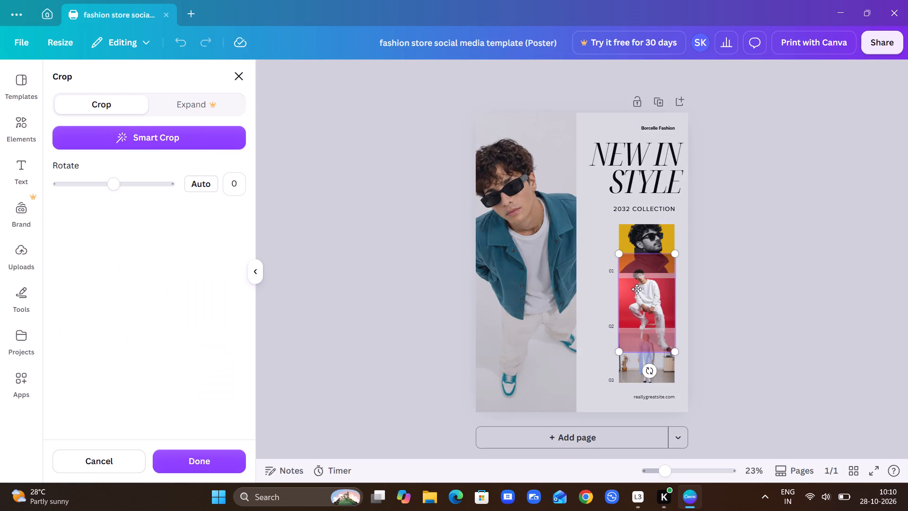
{"action": "left_click_drag", "start_coordinate": [637, 287], "coordinate": [637, 308]}
{"action": "left_click_drag", "start_coordinate": [616, 267], "coordinate": [597, 244]}
{"action": "left_click_drag", "start_coordinate": [645, 323], "coordinate": [655, 360]}
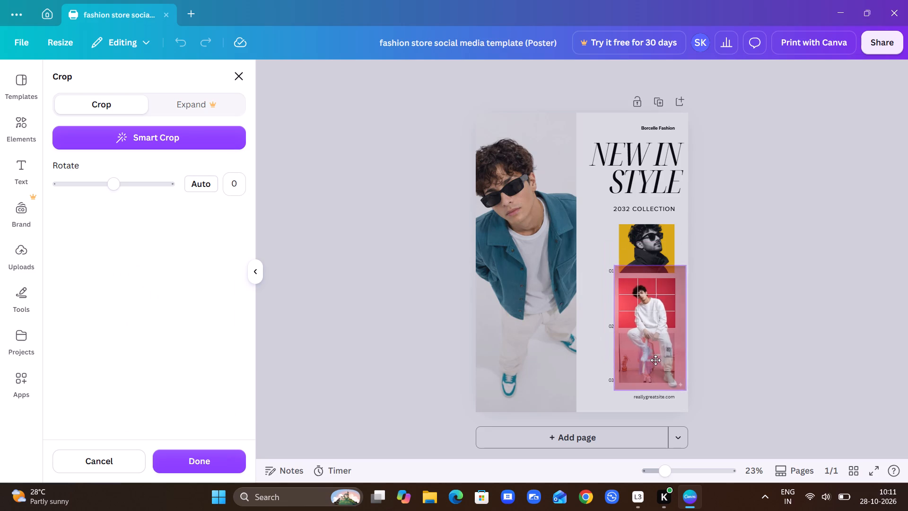
{"action": "left_click_drag", "start_coordinate": [655, 360], "coordinate": [654, 361]}
{"action": "left_click", "coordinate": [419, 300]}
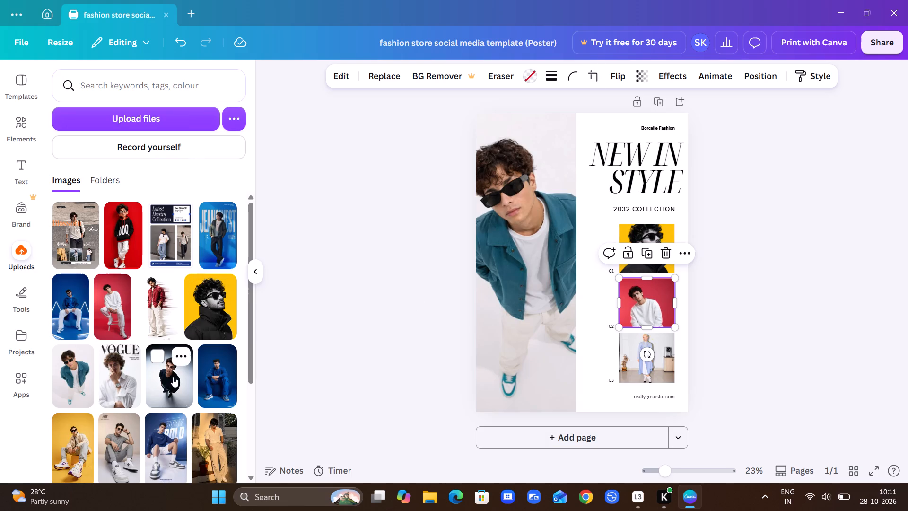
Replace the blue dress photo beside 03 with the uploaded street photo of the man in a cream shirt and dark trousers.
{"action": "scroll", "coordinate": [132, 421], "scroll_direction": "down", "scroll_amount": 2}
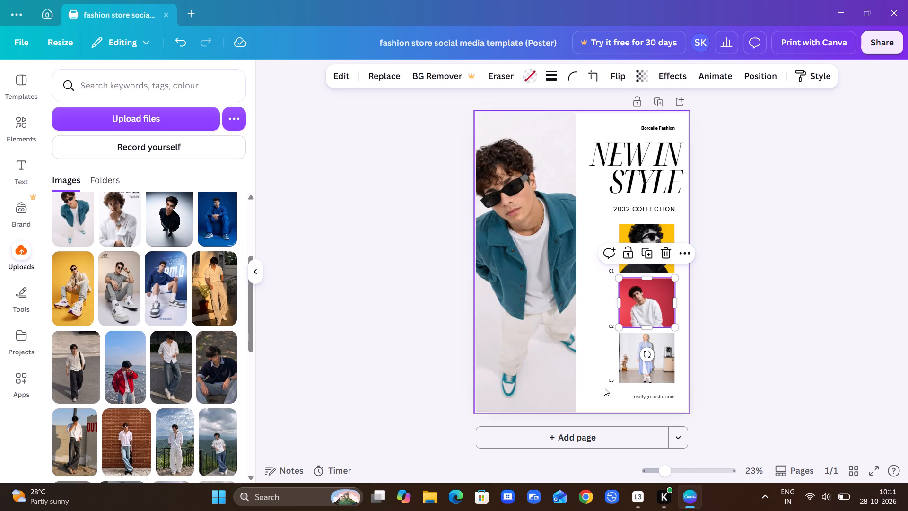
{"action": "left_click_drag", "start_coordinate": [72, 363], "coordinate": [472, 331]}
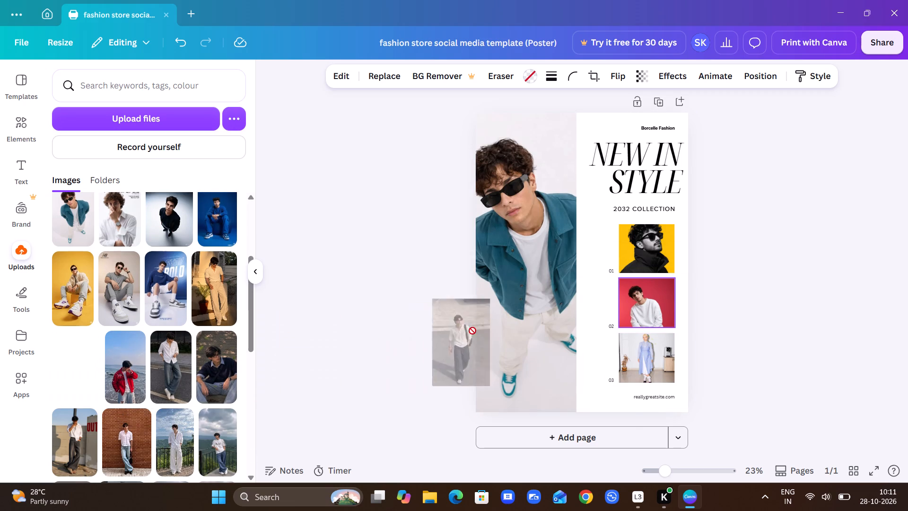
{"action": "left_click_drag", "start_coordinate": [472, 331], "coordinate": [593, 315]}
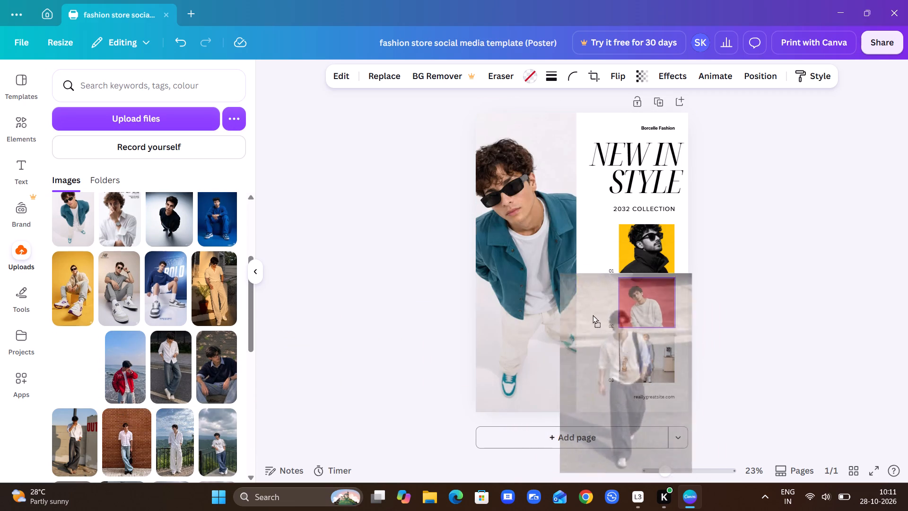
{"action": "left_click_drag", "start_coordinate": [593, 315], "coordinate": [629, 360]}
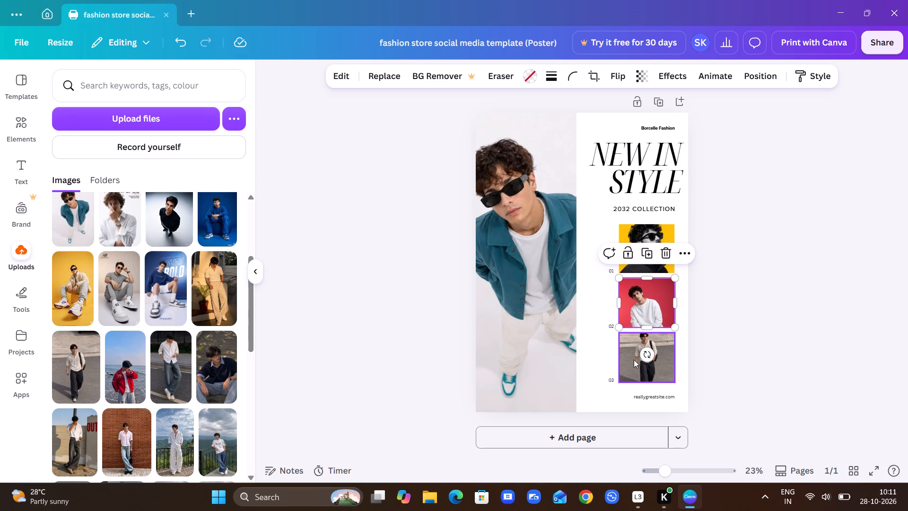
Enlarge and reposition the street photo inside its frame beside 03 so the man's head and chest fill it.
{"action": "double_click", "coordinate": [634, 360]}
{"action": "left_click", "coordinate": [634, 360]}
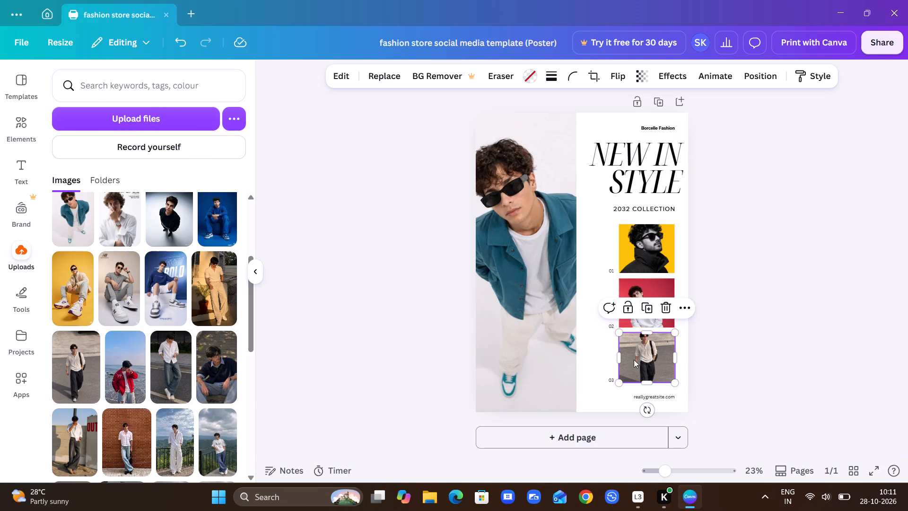
{"action": "double_click", "coordinate": [634, 360]}
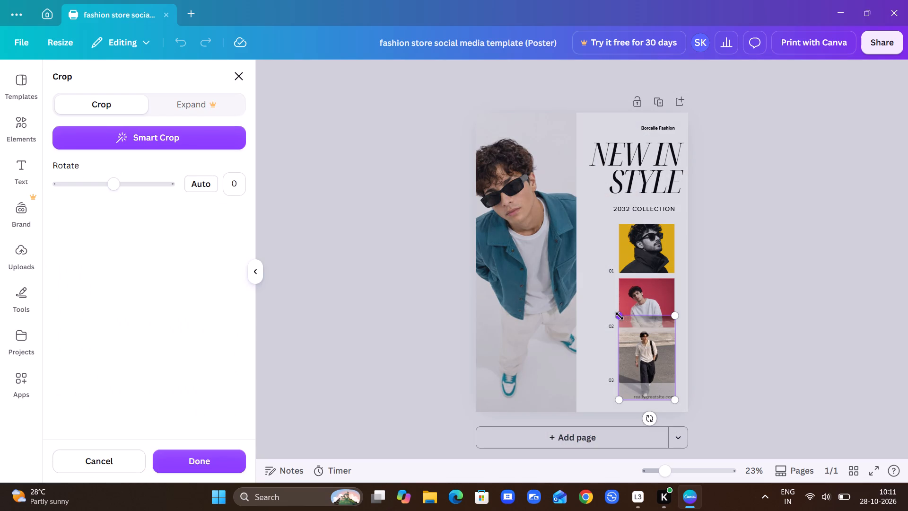
{"action": "left_click_drag", "start_coordinate": [620, 316], "coordinate": [524, 239]}
{"action": "left_click_drag", "start_coordinate": [598, 325], "coordinate": [669, 500]}
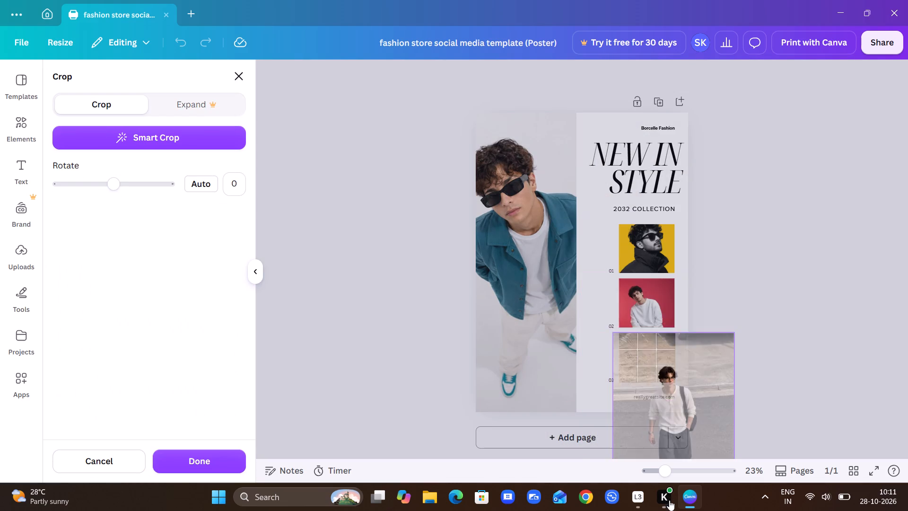
{"action": "left_click_drag", "start_coordinate": [669, 500], "coordinate": [646, 467]}
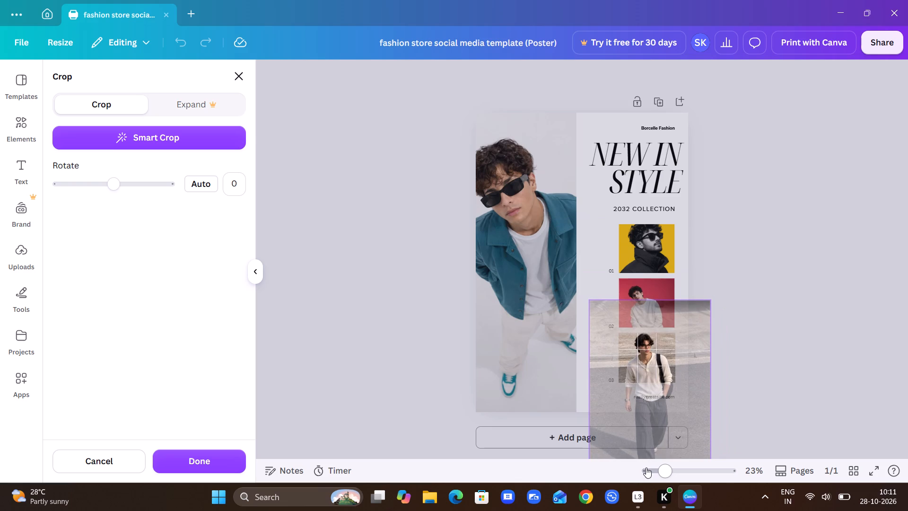
{"action": "left_click_drag", "start_coordinate": [646, 467], "coordinate": [646, 467]}
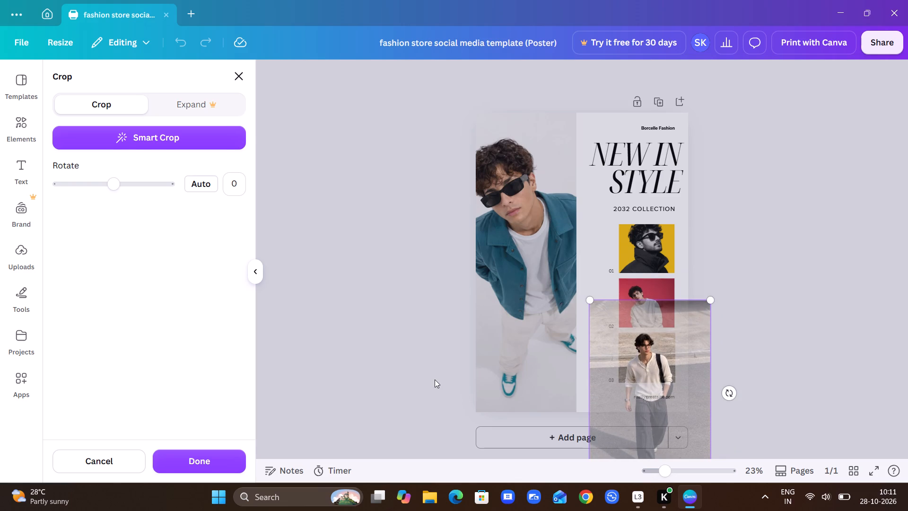
{"action": "left_click", "coordinate": [435, 379]}
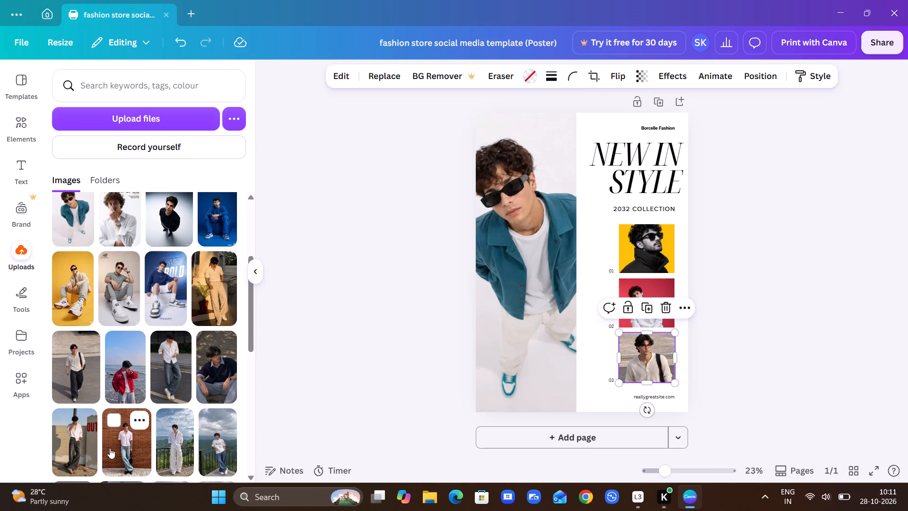
Replace the tall teal-jacket photo with the uploaded sunlit photo of the man in the beige polo and trousers.
{"action": "scroll", "coordinate": [166, 338], "scroll_direction": "right", "scroll_amount": 1}
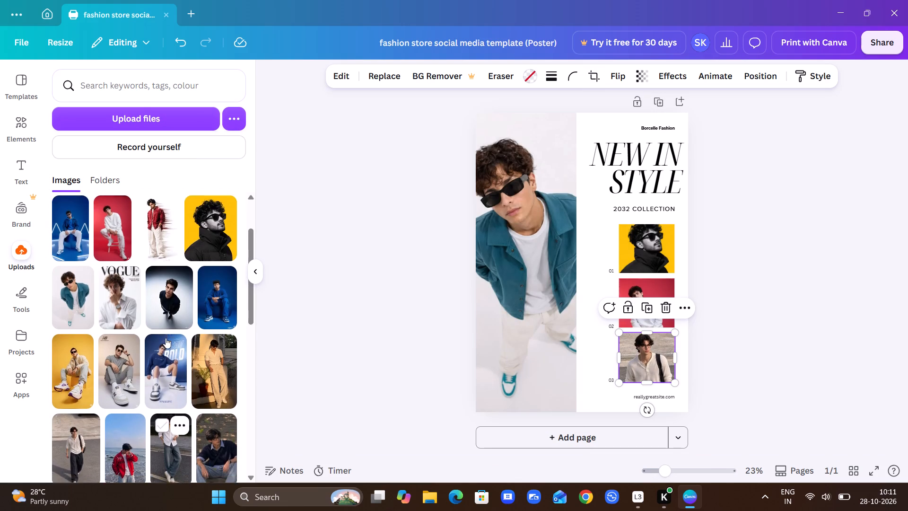
{"action": "scroll", "coordinate": [166, 338], "scroll_direction": "right", "scroll_amount": 1}
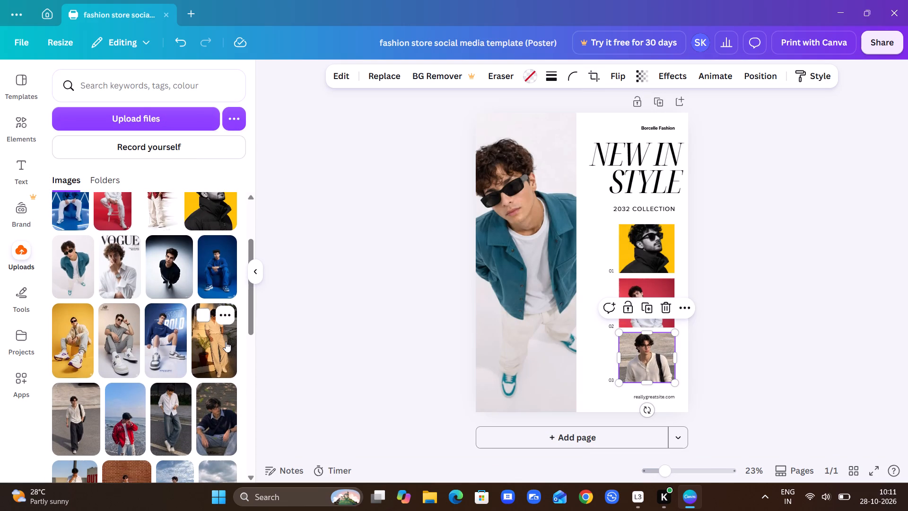
{"action": "left_click_drag", "start_coordinate": [222, 341], "coordinate": [547, 221]}
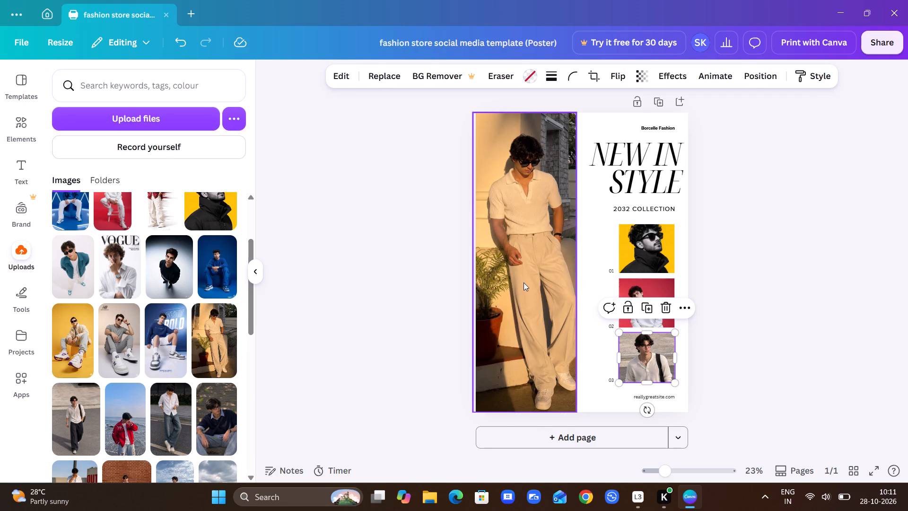
Reposition the beige-outfit photo within its tall frame so the whole man is centred and the plant partly shows.
{"action": "left_click", "coordinate": [524, 282]}
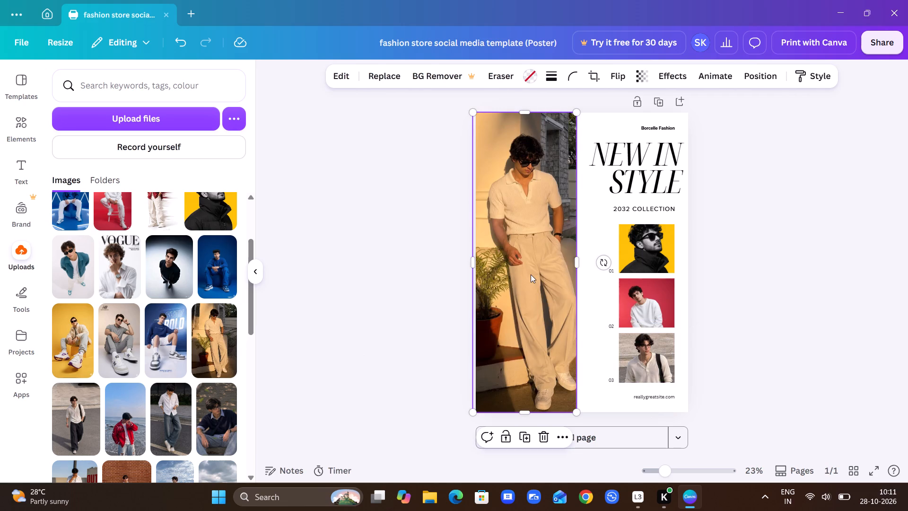
{"action": "double_click", "coordinate": [531, 274]}
{"action": "left_click_drag", "start_coordinate": [531, 274], "coordinate": [506, 277]}
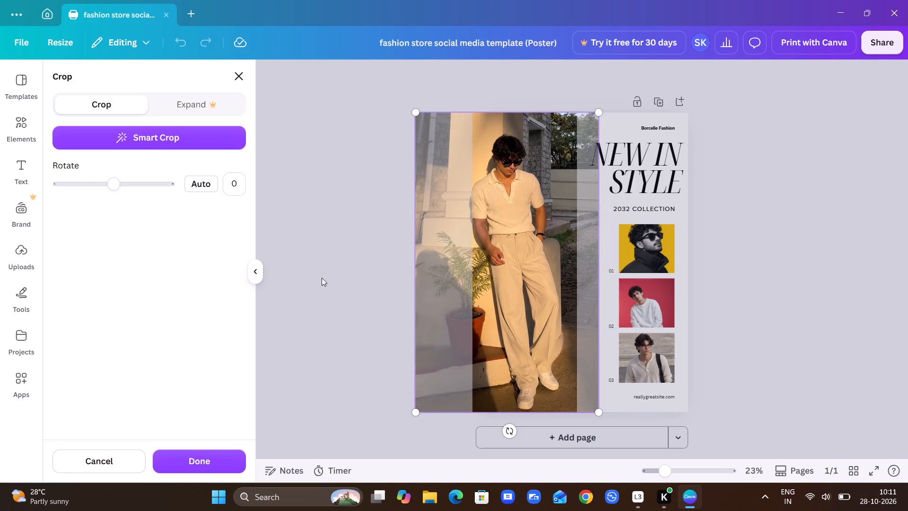
{"action": "left_click", "coordinate": [320, 276]}
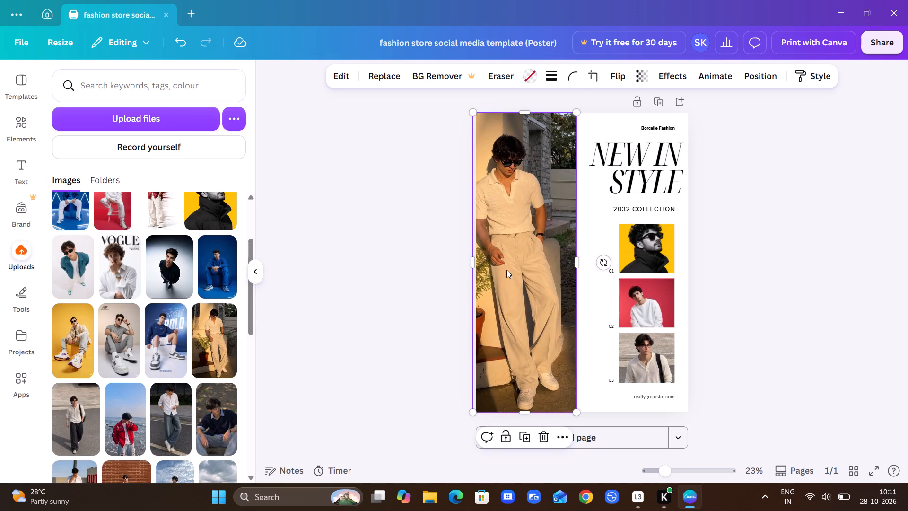
{"action": "double_click", "coordinate": [506, 270]}
{"action": "left_click_drag", "start_coordinate": [530, 269], "coordinate": [543, 266]}
{"action": "left_click", "coordinate": [312, 270]}
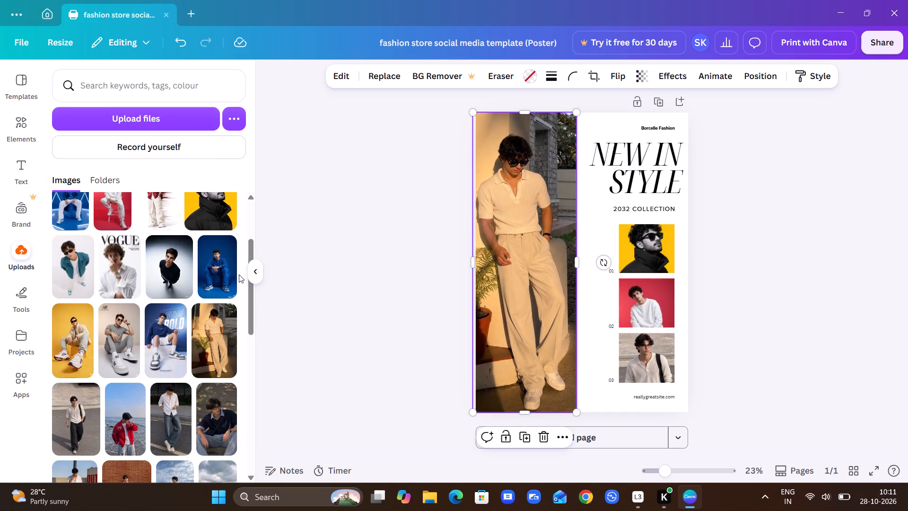
Stretch and reposition the beige-outfit photo to cover the entire page as a background behind the text and thumbnails.
{"action": "scroll", "coordinate": [168, 276], "scroll_direction": "up", "scroll_amount": 3}
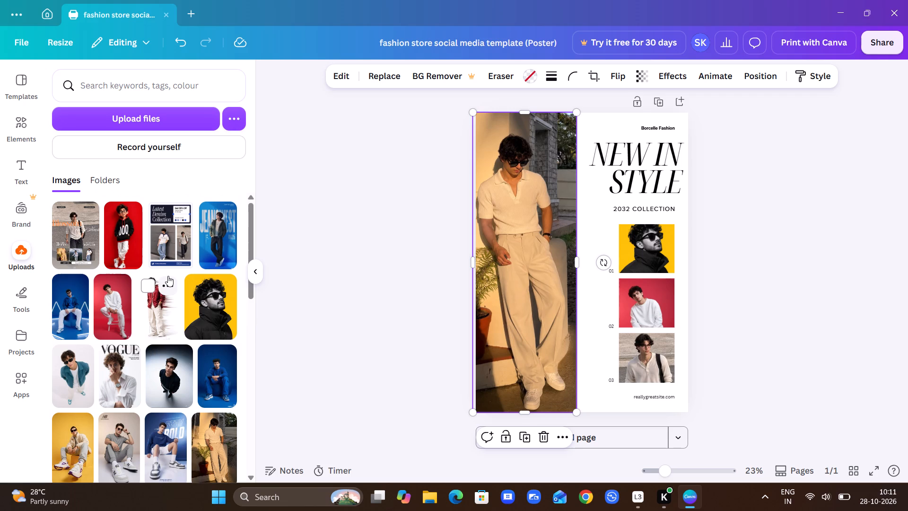
{"action": "scroll", "coordinate": [168, 276], "scroll_direction": "up", "scroll_amount": 1}
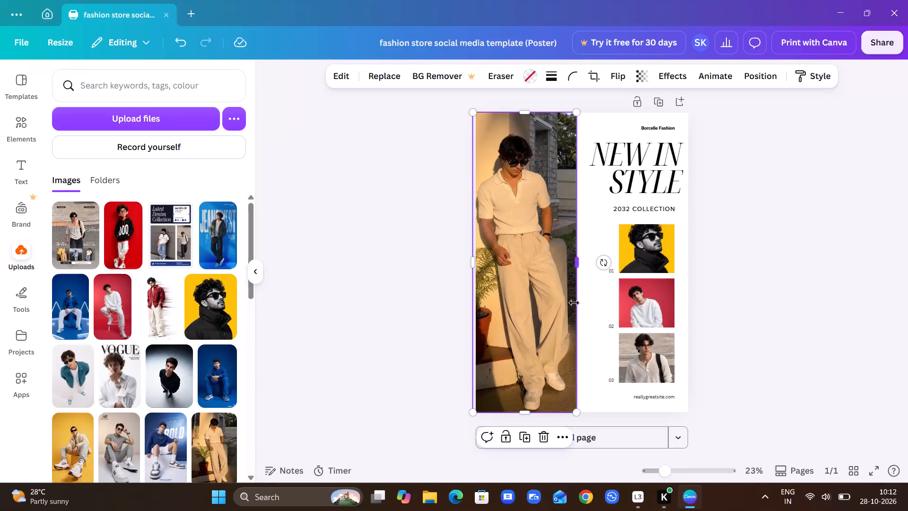
{"action": "left_click_drag", "start_coordinate": [573, 265], "coordinate": [734, 235]}
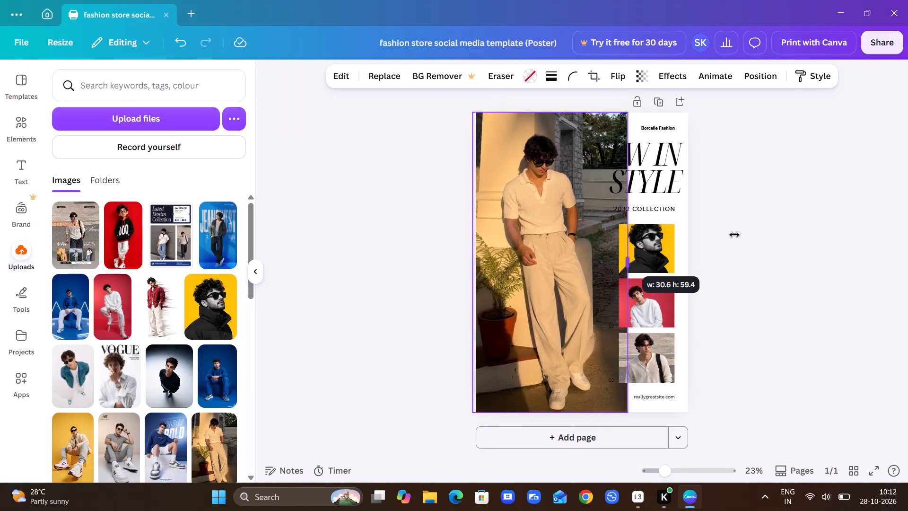
{"action": "left_click_drag", "start_coordinate": [734, 235], "coordinate": [735, 237]}
{"action": "left_click_drag", "start_coordinate": [520, 273], "coordinate": [497, 297]}
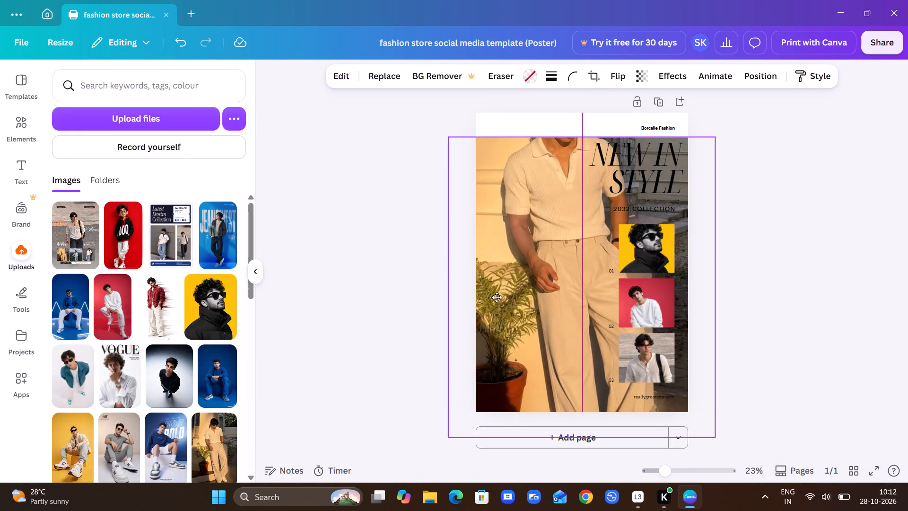
{"action": "left_click_drag", "start_coordinate": [497, 297], "coordinate": [491, 284]}
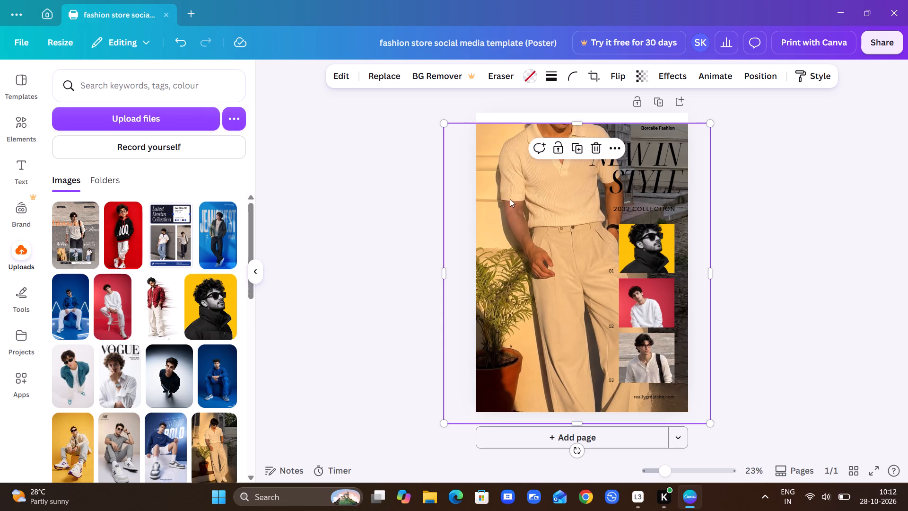
{"action": "left_click_drag", "start_coordinate": [577, 122], "coordinate": [578, 106]}
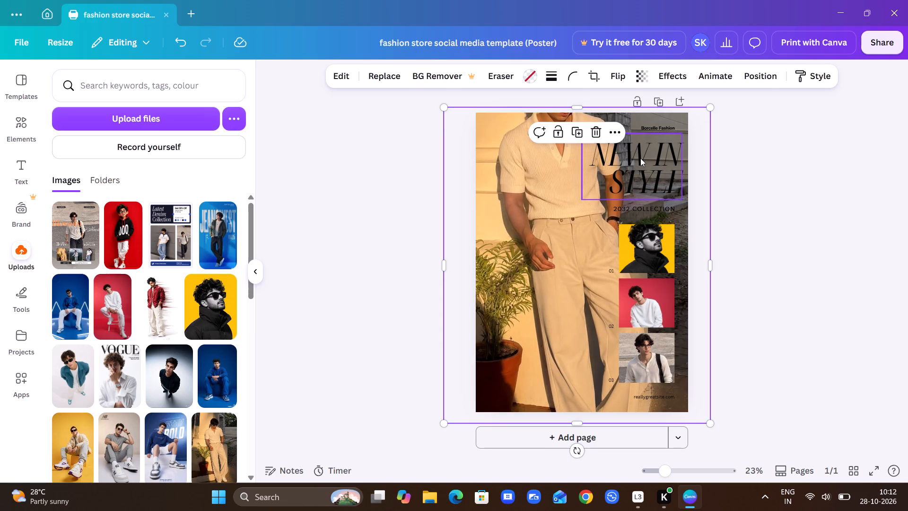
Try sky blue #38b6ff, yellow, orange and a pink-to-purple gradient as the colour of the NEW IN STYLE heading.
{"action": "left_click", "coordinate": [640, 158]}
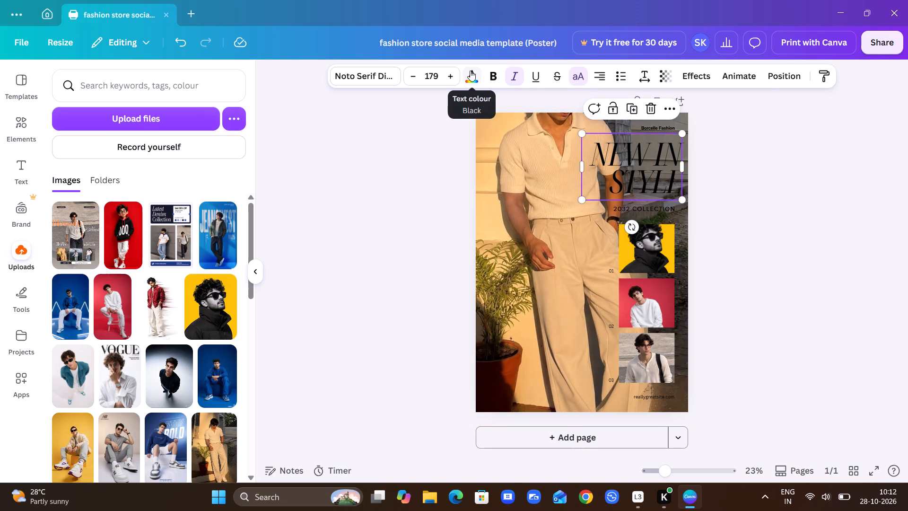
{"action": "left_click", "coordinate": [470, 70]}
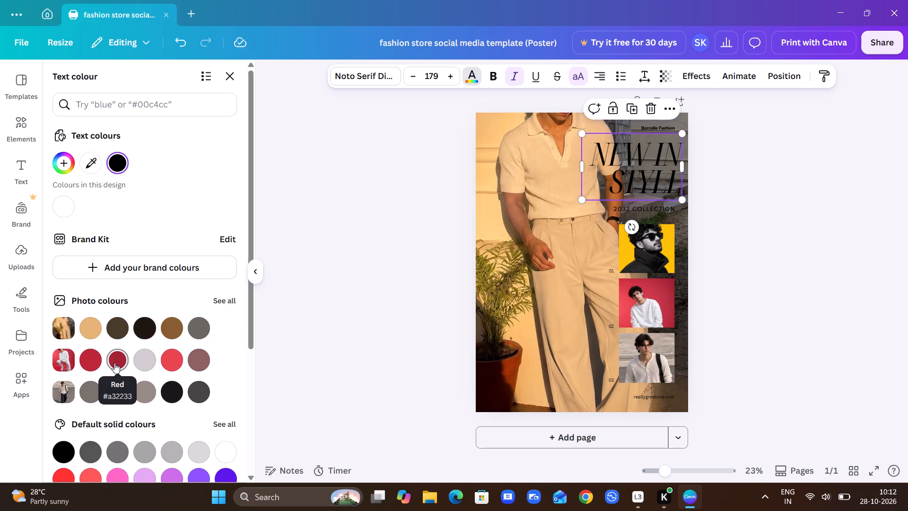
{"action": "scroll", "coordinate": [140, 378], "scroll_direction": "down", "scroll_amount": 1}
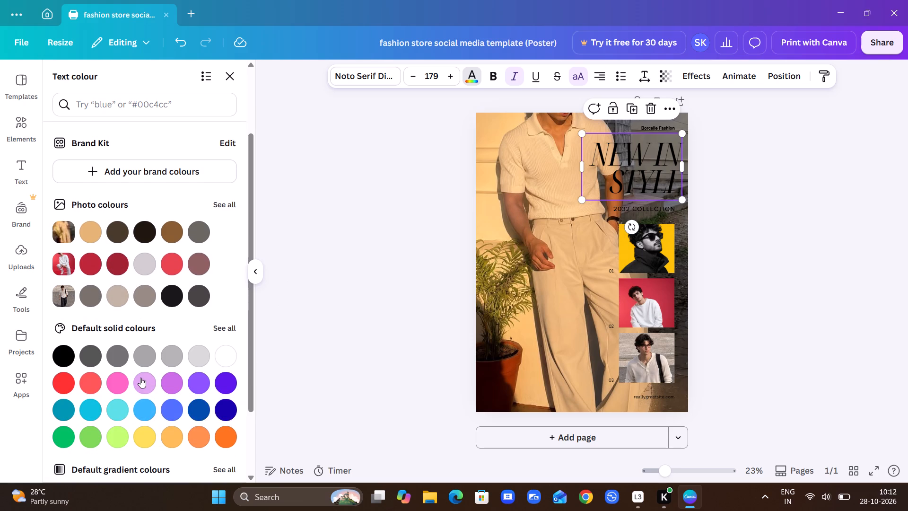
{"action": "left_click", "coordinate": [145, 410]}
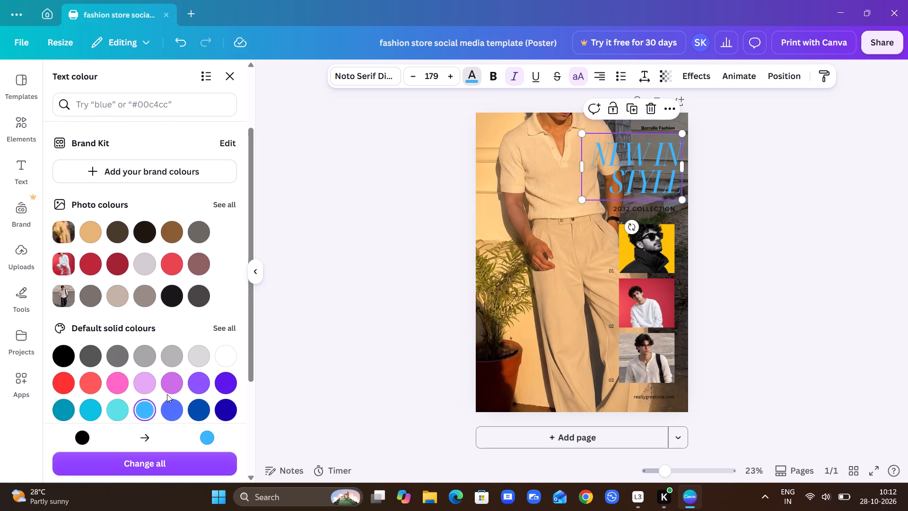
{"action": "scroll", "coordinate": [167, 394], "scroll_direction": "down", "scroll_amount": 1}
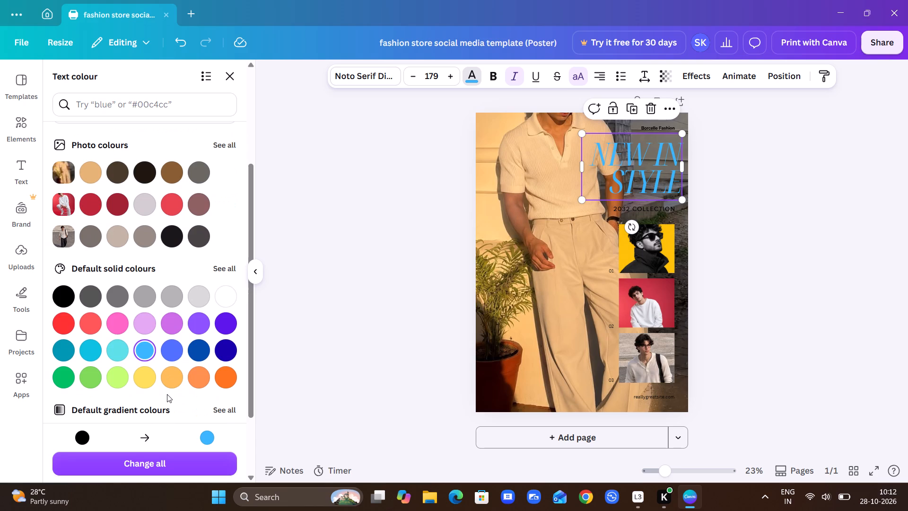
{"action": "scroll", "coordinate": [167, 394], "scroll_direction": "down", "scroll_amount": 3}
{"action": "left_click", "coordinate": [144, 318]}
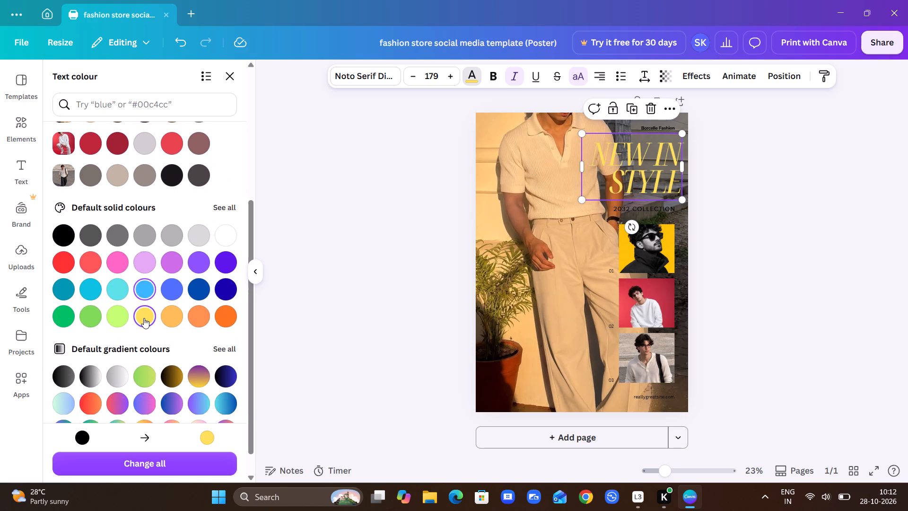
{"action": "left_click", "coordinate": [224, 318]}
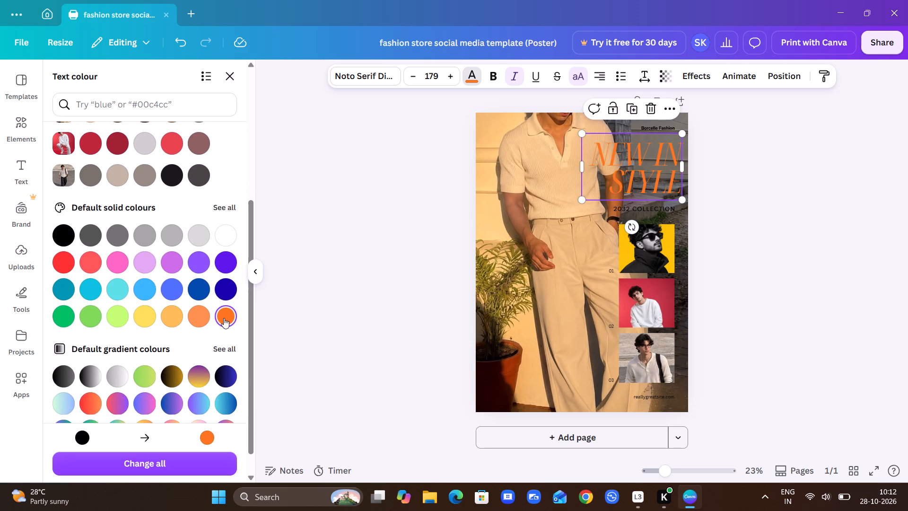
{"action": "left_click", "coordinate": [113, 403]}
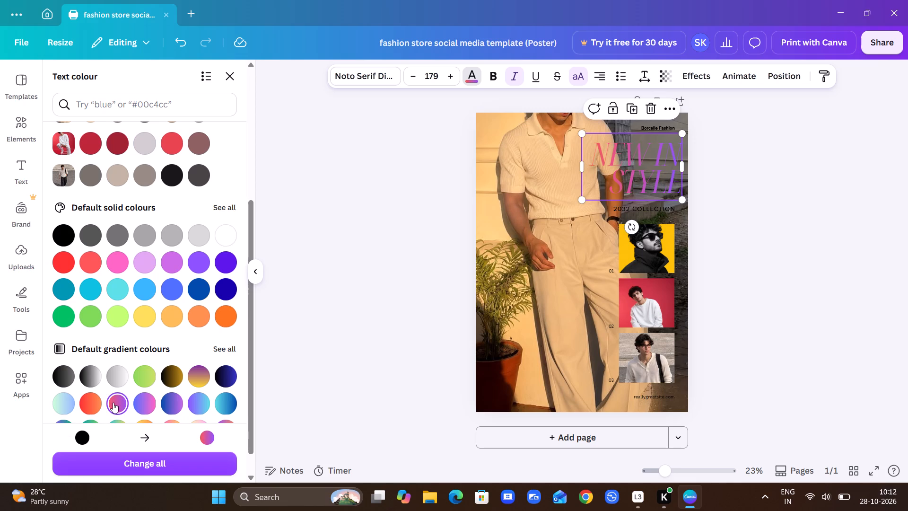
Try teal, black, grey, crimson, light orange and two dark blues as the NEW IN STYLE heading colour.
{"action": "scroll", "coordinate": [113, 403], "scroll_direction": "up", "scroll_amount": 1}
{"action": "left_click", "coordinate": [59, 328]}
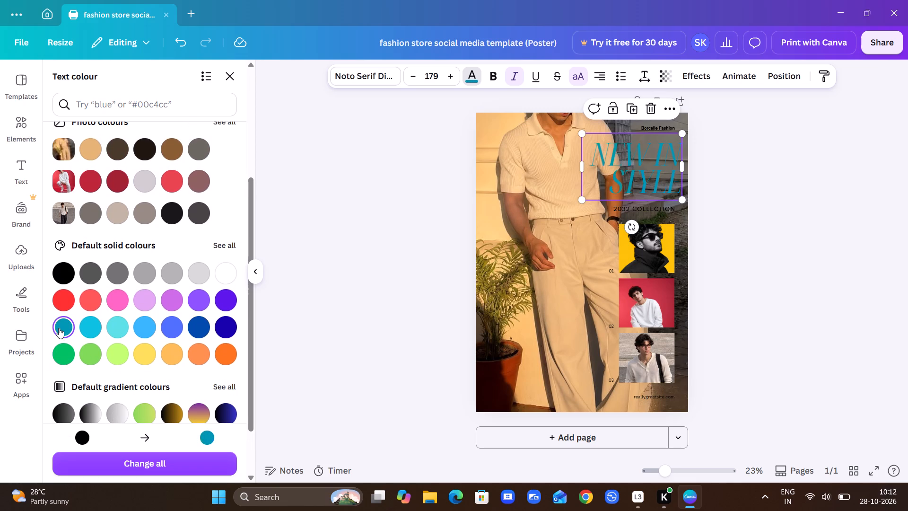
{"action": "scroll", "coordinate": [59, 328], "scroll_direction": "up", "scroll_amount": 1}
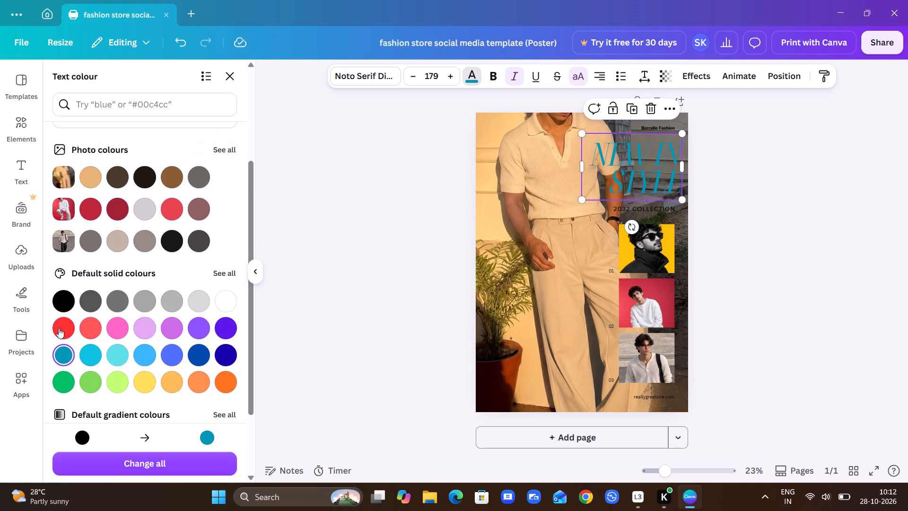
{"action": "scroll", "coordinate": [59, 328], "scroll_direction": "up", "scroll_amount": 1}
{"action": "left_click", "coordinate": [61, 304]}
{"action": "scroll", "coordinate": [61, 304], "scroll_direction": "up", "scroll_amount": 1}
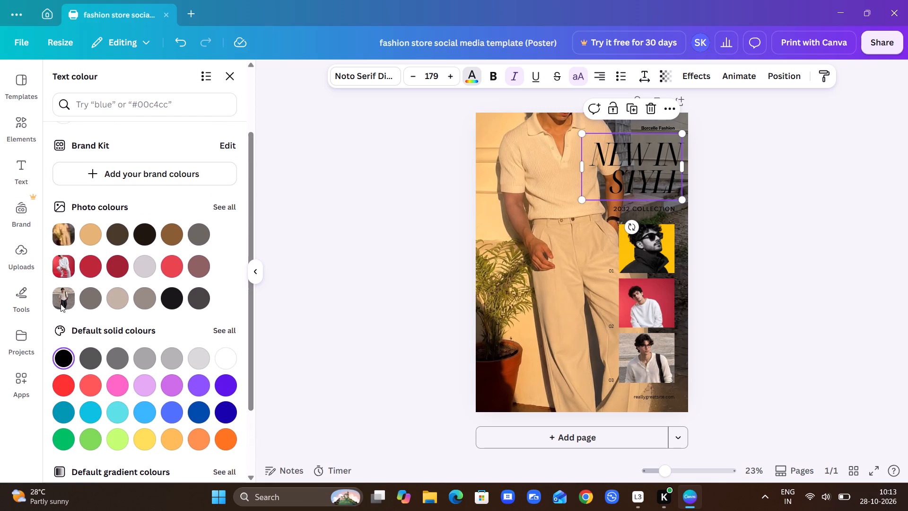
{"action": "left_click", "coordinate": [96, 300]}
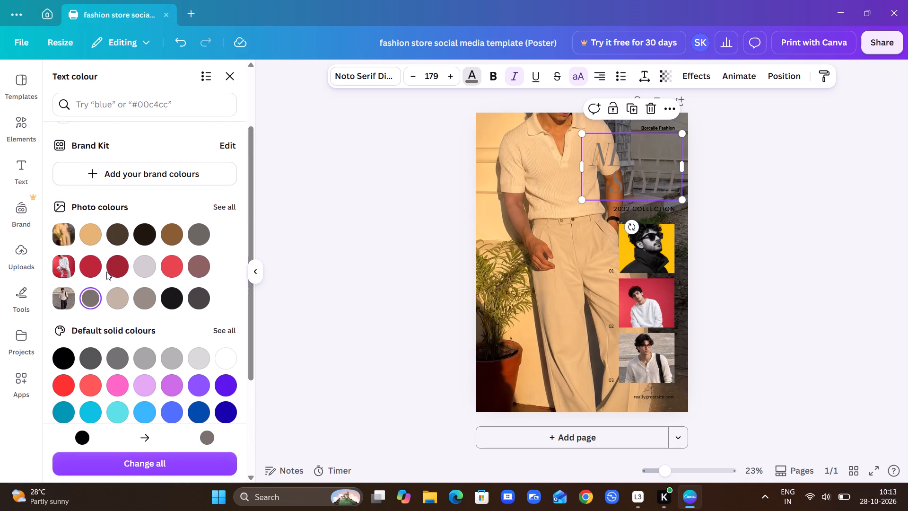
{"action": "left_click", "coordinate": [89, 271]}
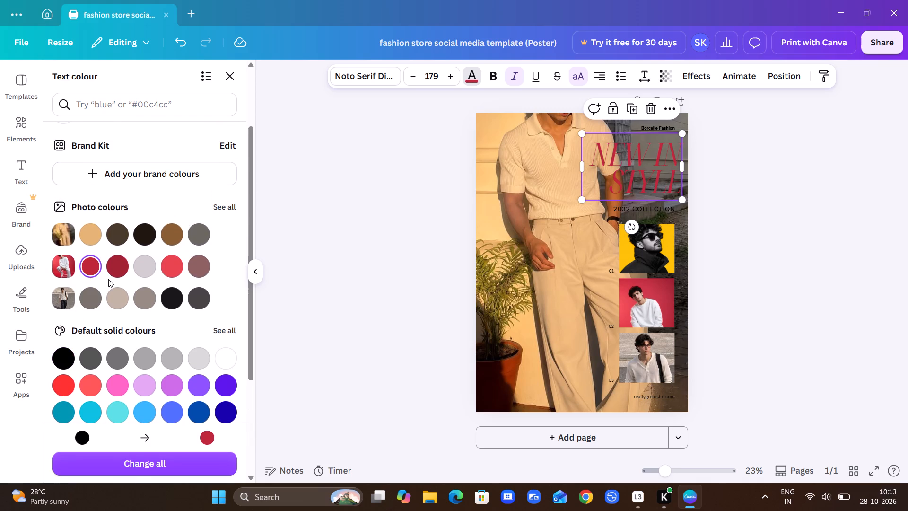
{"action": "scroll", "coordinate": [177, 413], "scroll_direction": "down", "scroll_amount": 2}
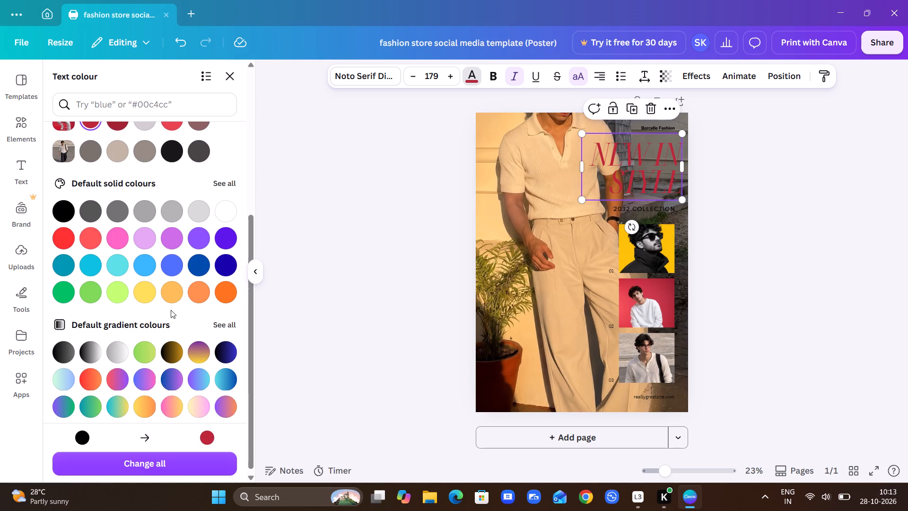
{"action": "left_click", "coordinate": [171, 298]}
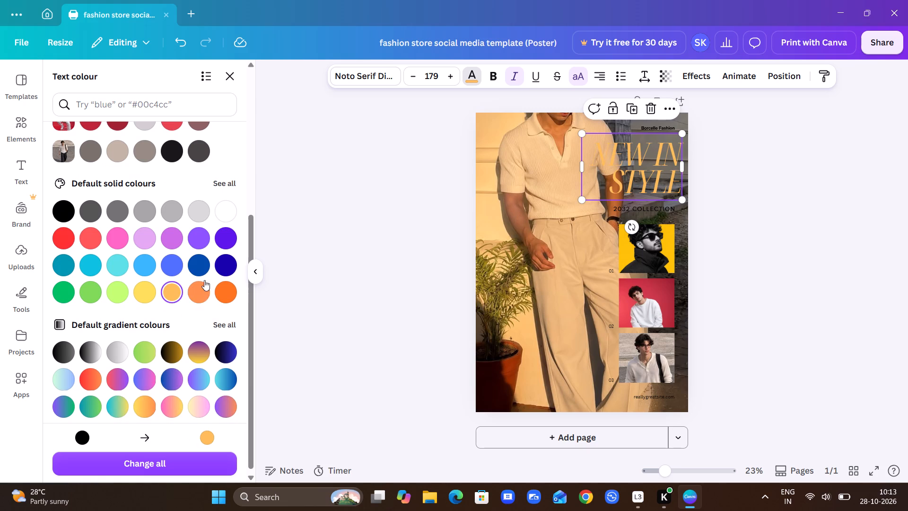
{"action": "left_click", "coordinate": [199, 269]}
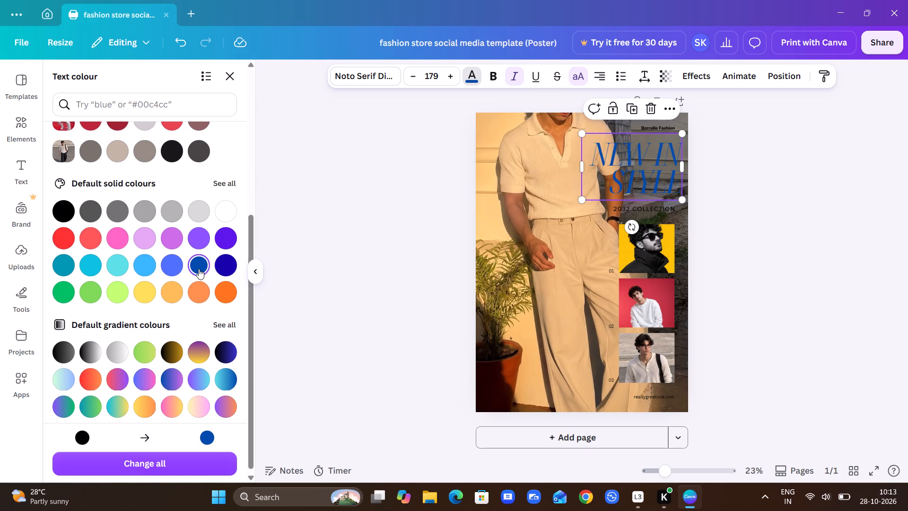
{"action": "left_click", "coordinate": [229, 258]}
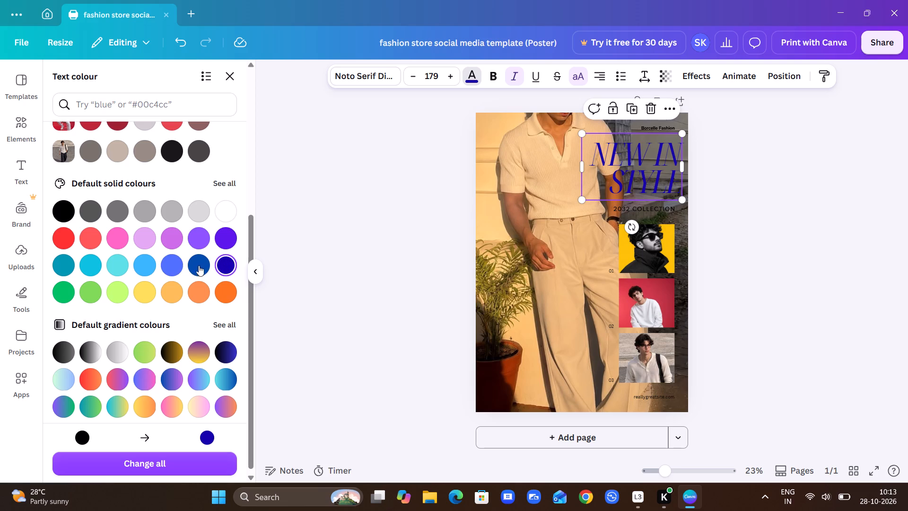
Compare light turquoise, cyan and pink on the NEW IN STYLE heading, and settle on light turquoise.
{"action": "left_click", "coordinate": [118, 265]}
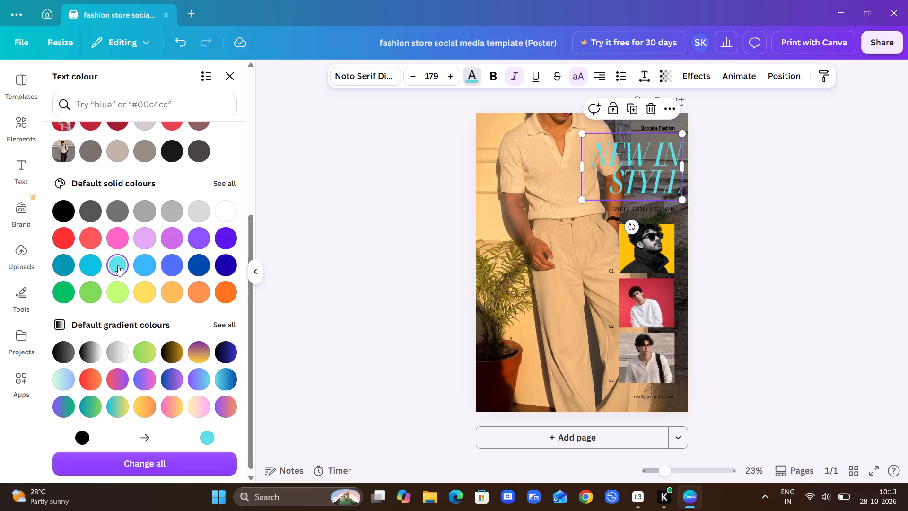
{"action": "left_click", "coordinate": [93, 264]}
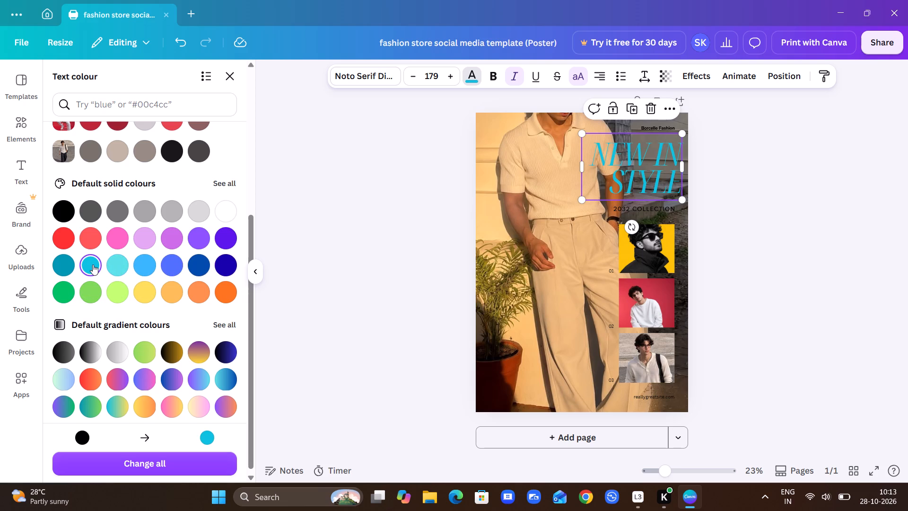
{"action": "left_click", "coordinate": [120, 240]}
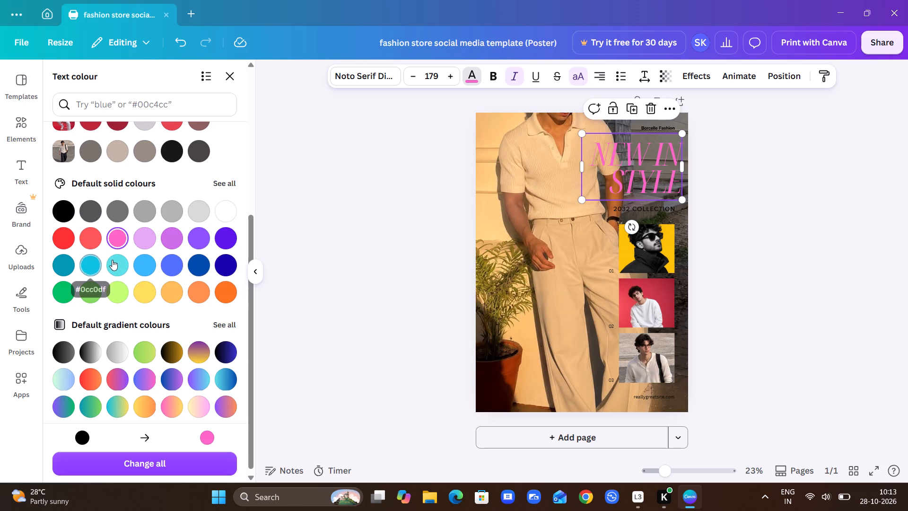
{"action": "left_click", "coordinate": [115, 259]}
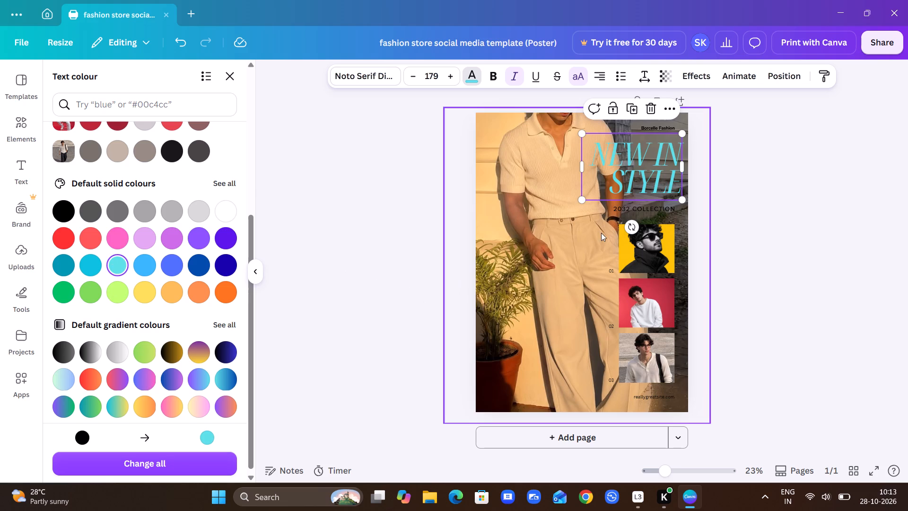
Shrink the NEW IN STYLE heading to a font size of about 126, roughly as wide as the thumbnail column.
{"action": "left_click_drag", "start_coordinate": [581, 199], "coordinate": [515, 247]}
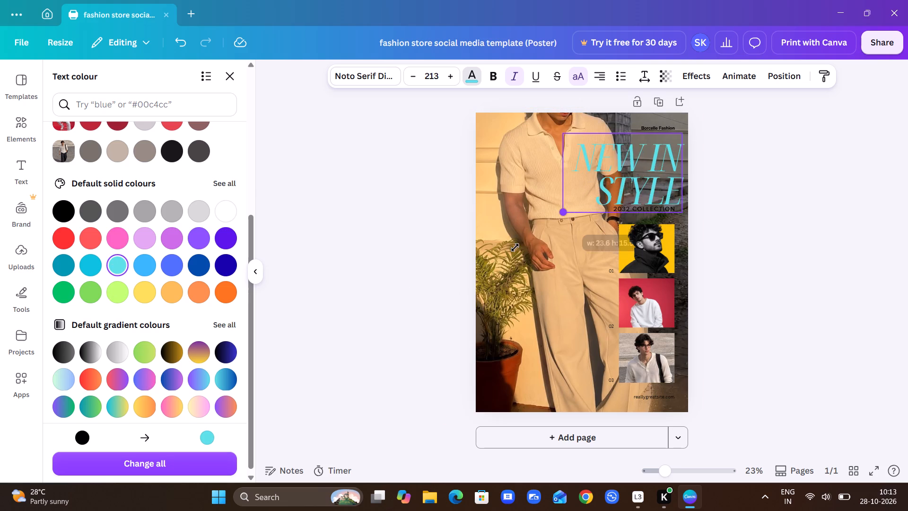
{"action": "left_click_drag", "start_coordinate": [515, 247], "coordinate": [503, 274]}
{"action": "scroll", "coordinate": [476, 309], "scroll_direction": "up", "scroll_amount": 1}
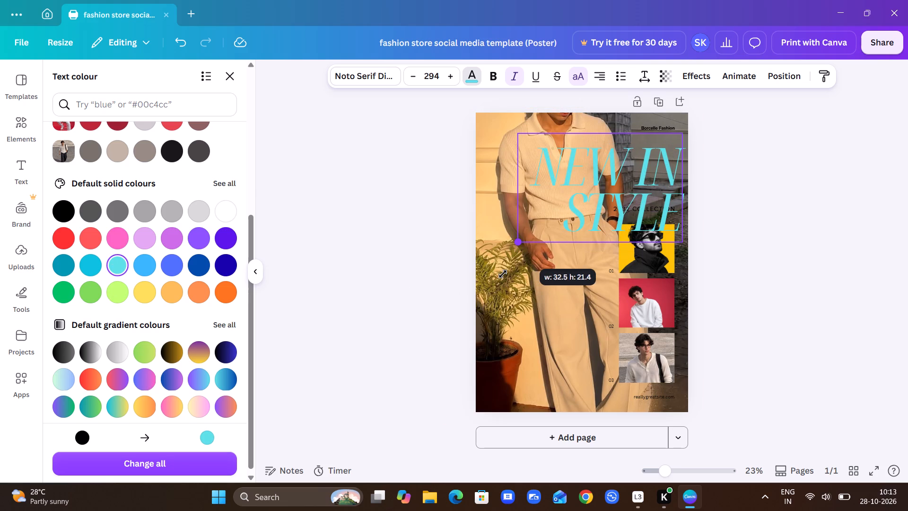
{"action": "left_click_drag", "start_coordinate": [503, 274], "coordinate": [615, 166]}
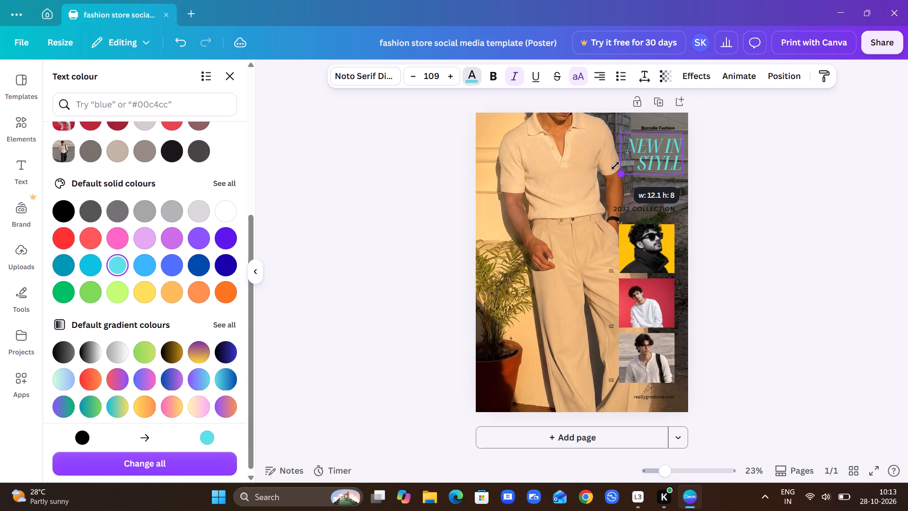
{"action": "left_click_drag", "start_coordinate": [615, 166], "coordinate": [603, 175]}
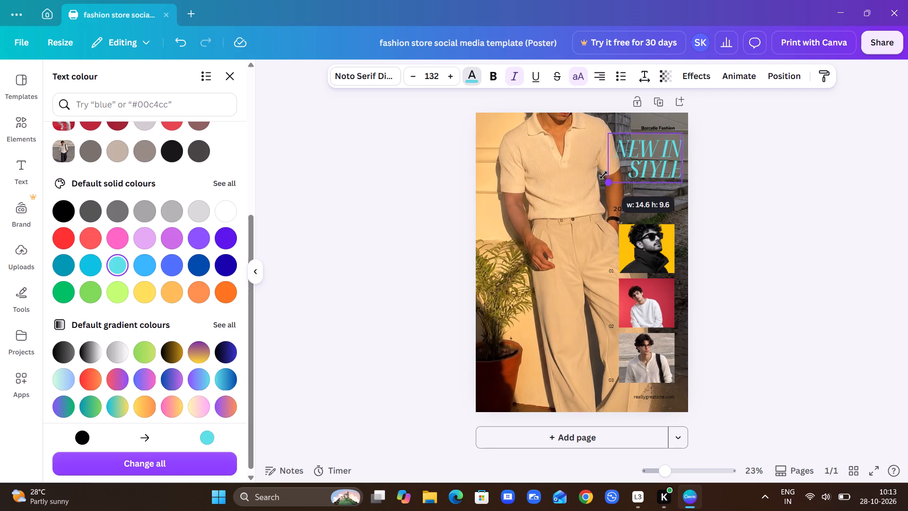
{"action": "left_click_drag", "start_coordinate": [603, 175], "coordinate": [611, 171]}
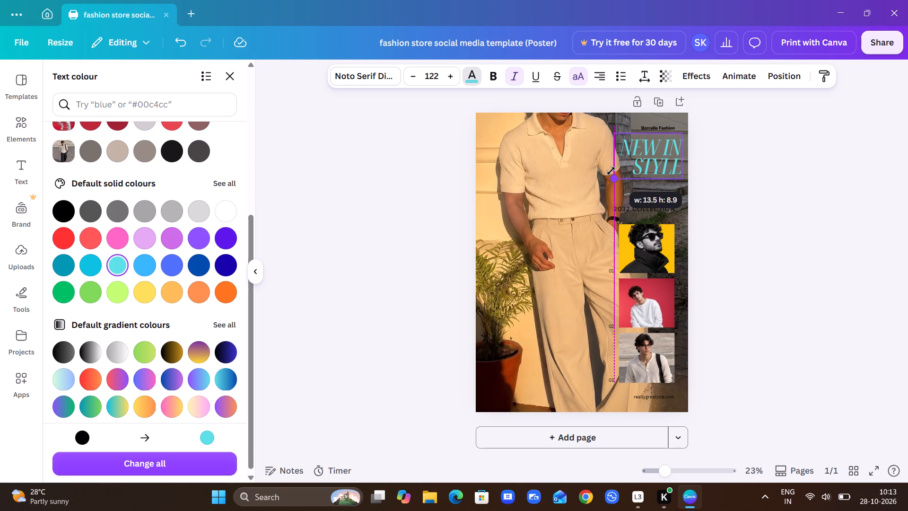
{"action": "left_click_drag", "start_coordinate": [611, 171], "coordinate": [604, 174]}
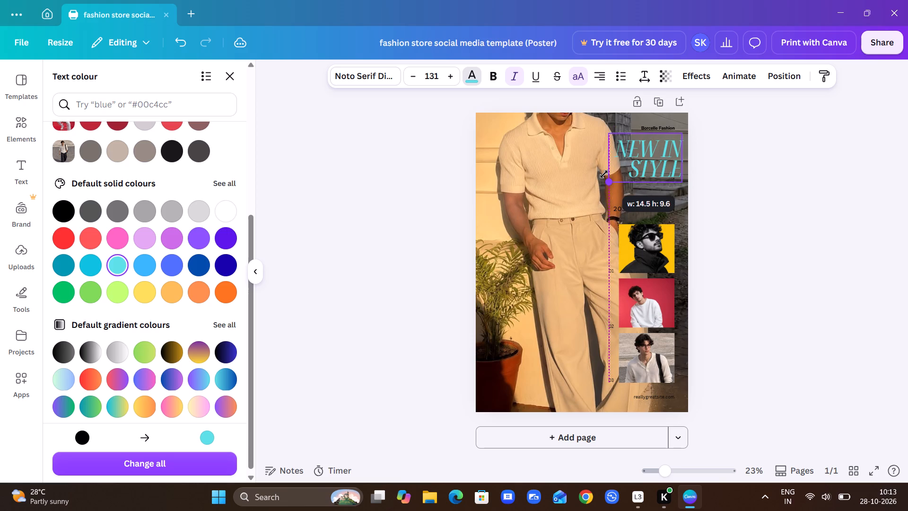
{"action": "left_click_drag", "start_coordinate": [604, 174], "coordinate": [607, 173]}
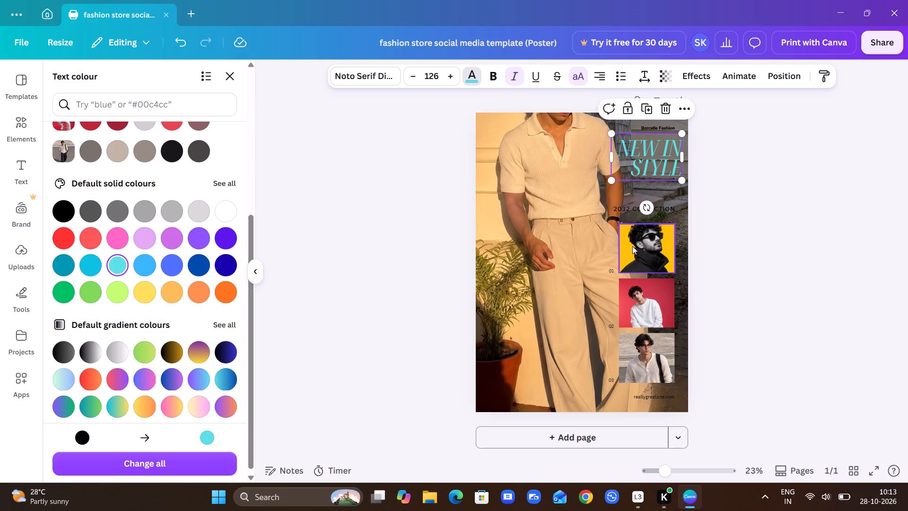
Shift the yellow-background photo down inside its frame beside 01 so the man's whole head of hair shows.
{"action": "left_click", "coordinate": [655, 238]}
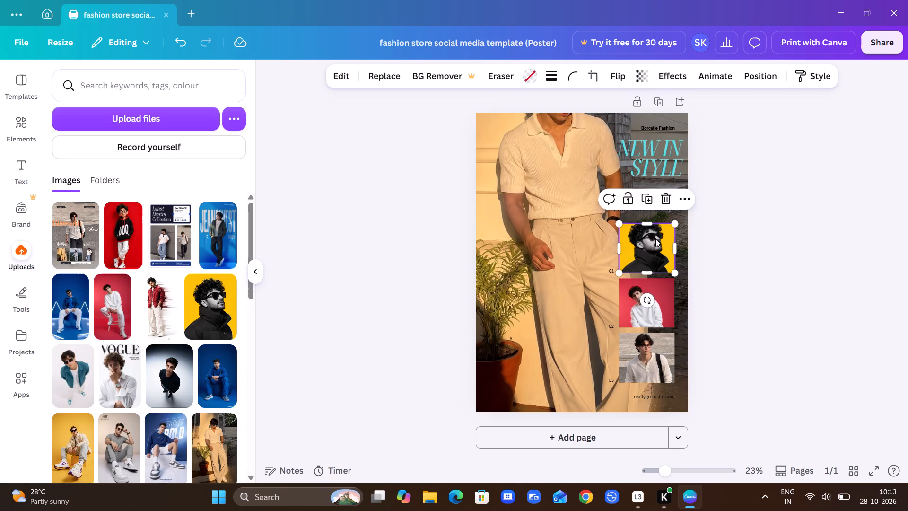
{"action": "double_click", "coordinate": [655, 238]}
{"action": "left_click_drag", "start_coordinate": [655, 238], "coordinate": [655, 247]}
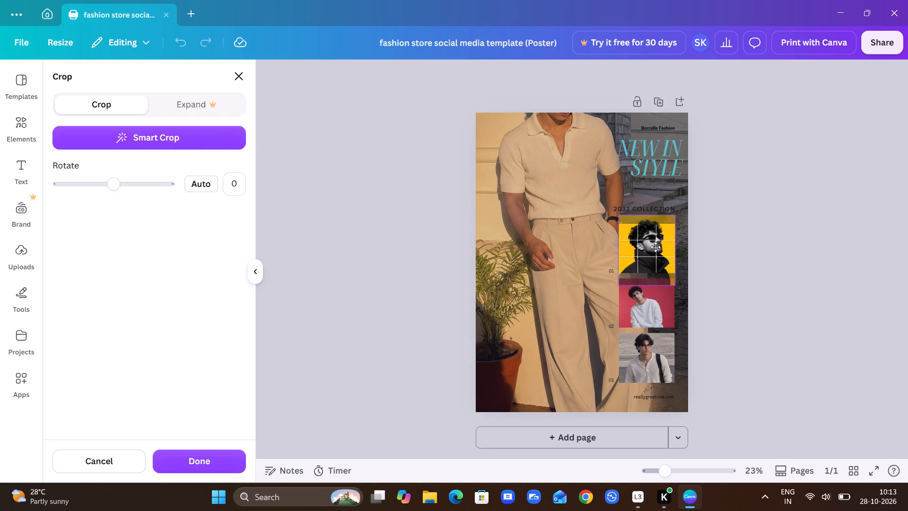
{"action": "left_click_drag", "start_coordinate": [655, 247], "coordinate": [657, 252]}
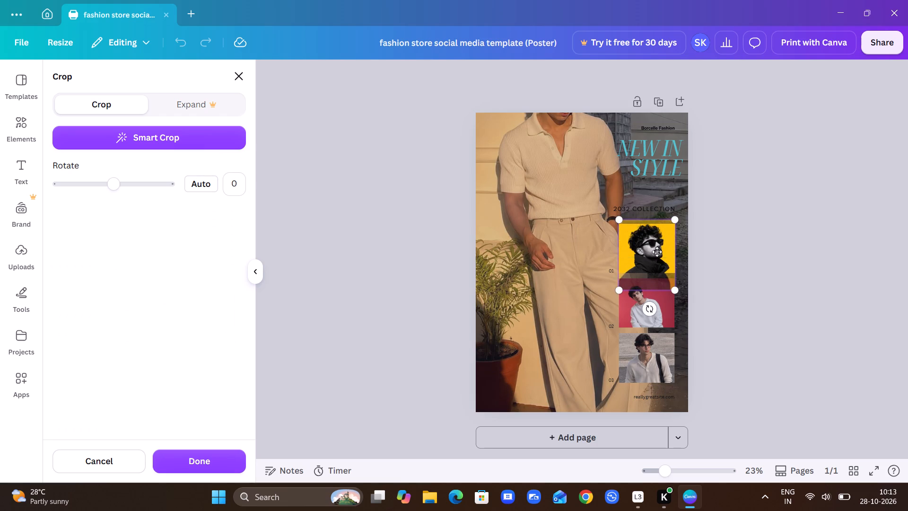
{"action": "left_click", "coordinate": [734, 237]}
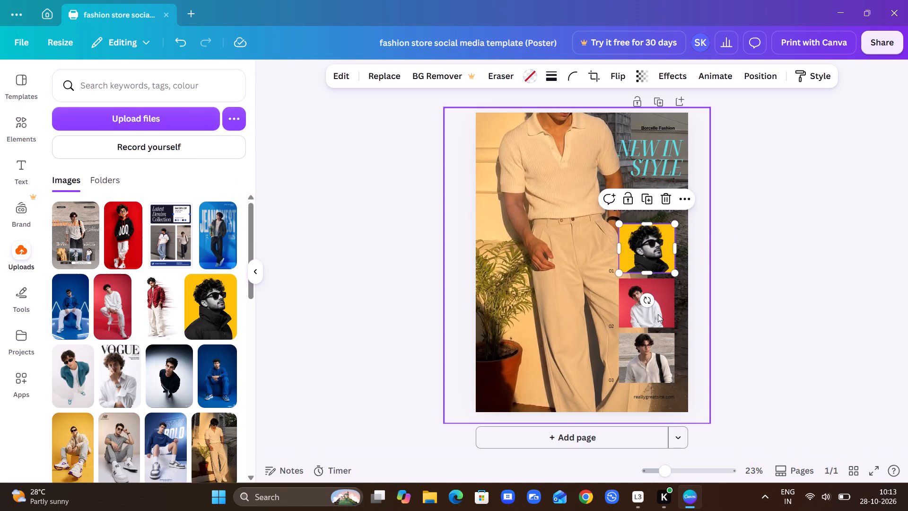
Shift the red-background photo up inside its frame beside 02 so the man's head and white sweater fill it.
{"action": "double_click", "coordinate": [658, 314]}
{"action": "left_click", "coordinate": [658, 314]}
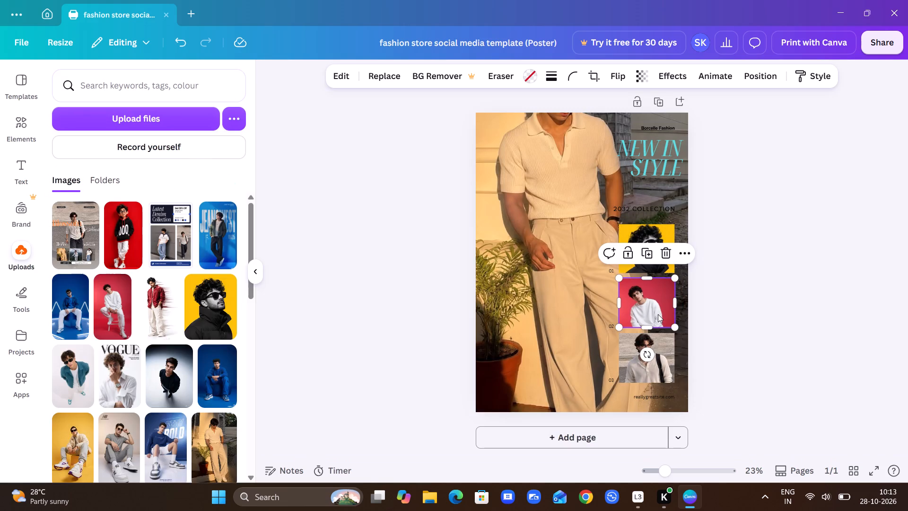
{"action": "double_click", "coordinate": [658, 314]}
{"action": "left_click_drag", "start_coordinate": [651, 309], "coordinate": [651, 308]}
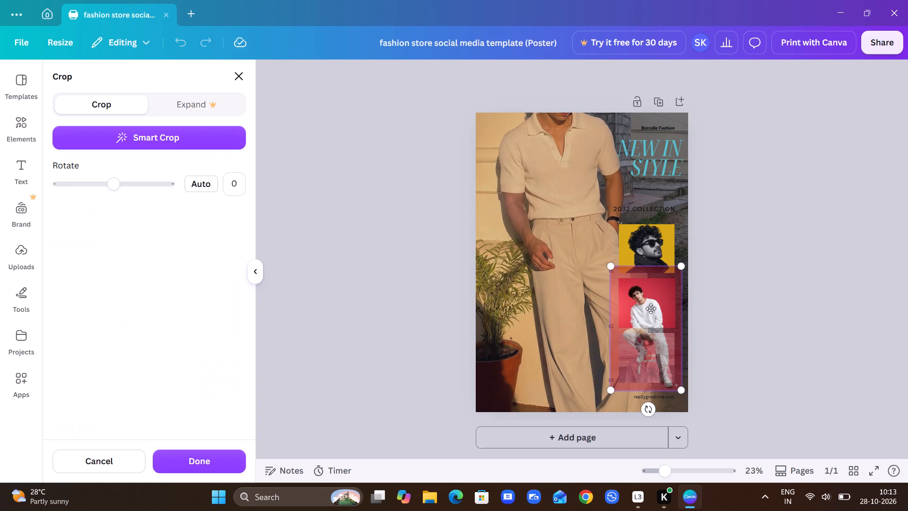
{"action": "left_click_drag", "start_coordinate": [651, 308], "coordinate": [655, 293]}
{"action": "left_click", "coordinate": [772, 195]}
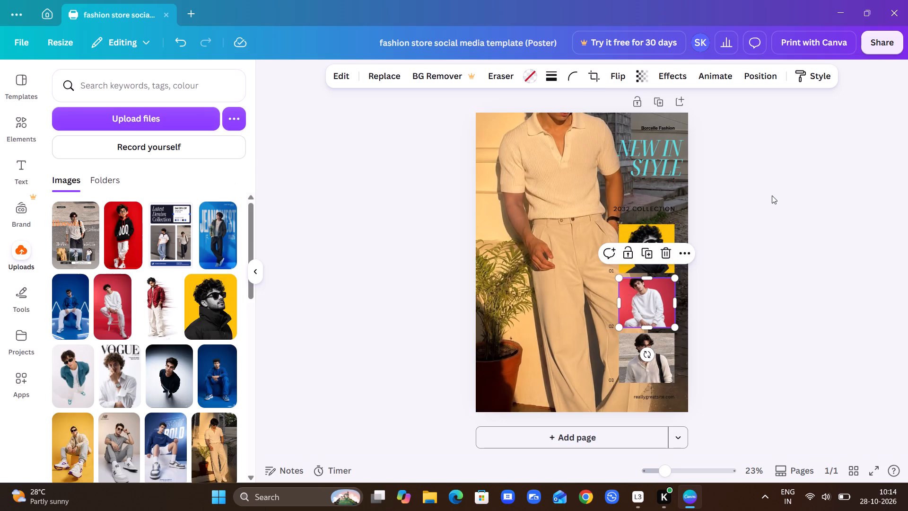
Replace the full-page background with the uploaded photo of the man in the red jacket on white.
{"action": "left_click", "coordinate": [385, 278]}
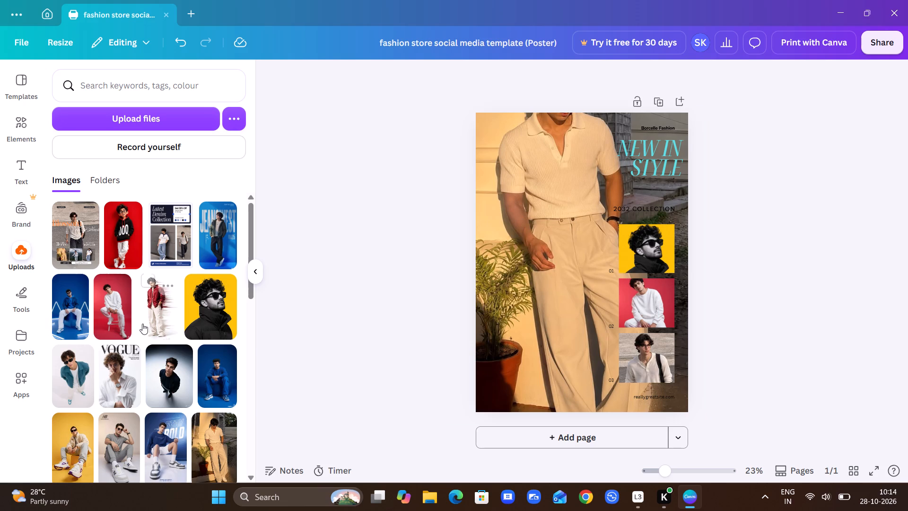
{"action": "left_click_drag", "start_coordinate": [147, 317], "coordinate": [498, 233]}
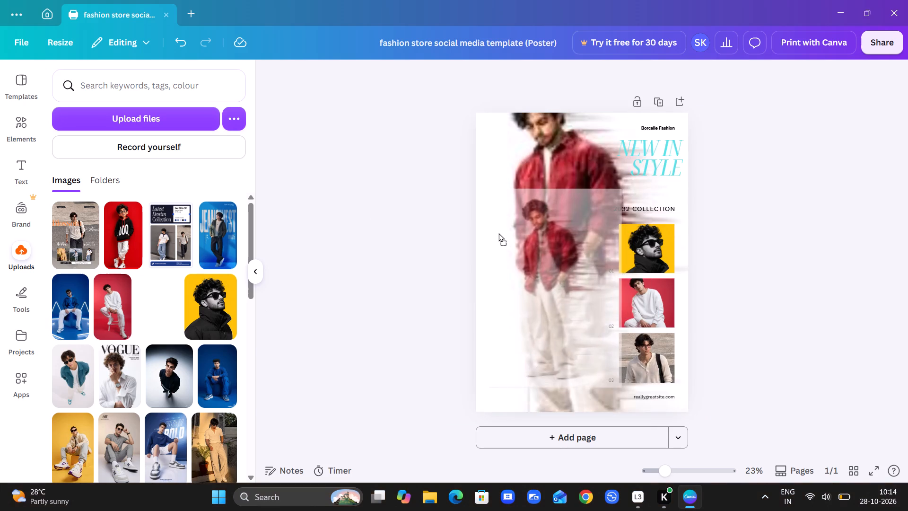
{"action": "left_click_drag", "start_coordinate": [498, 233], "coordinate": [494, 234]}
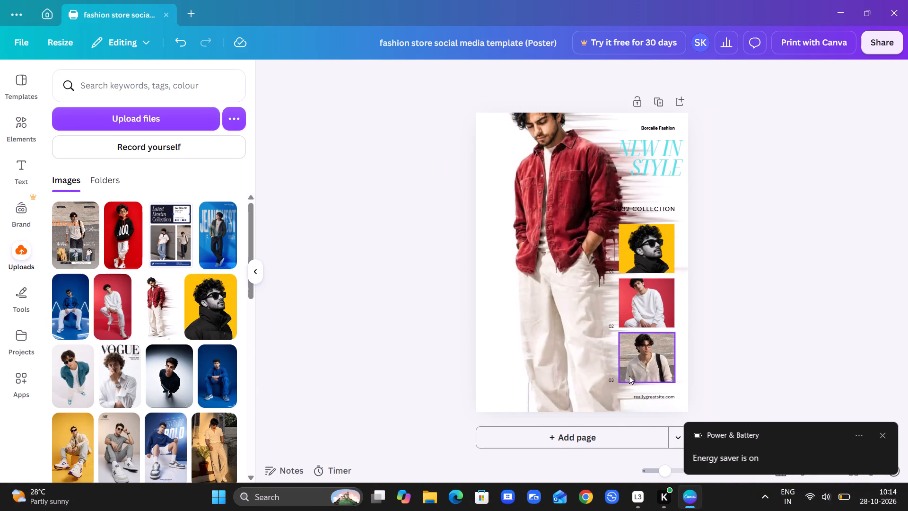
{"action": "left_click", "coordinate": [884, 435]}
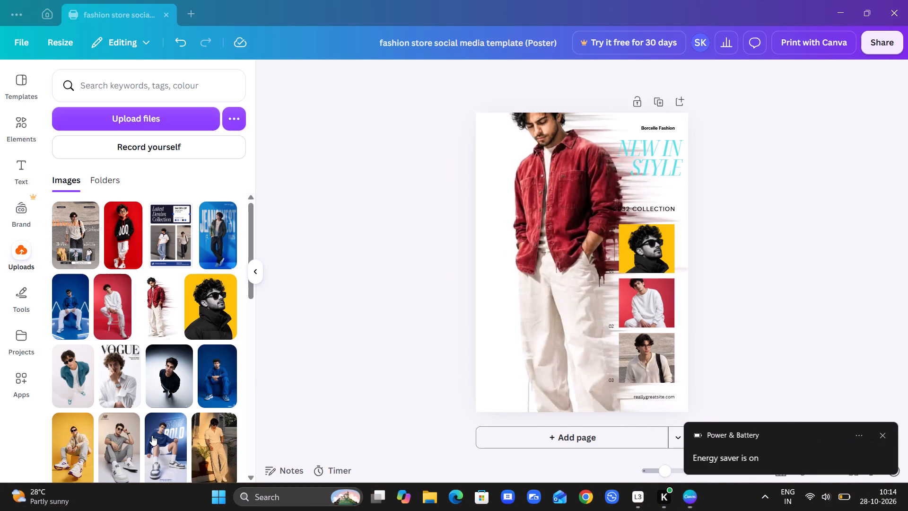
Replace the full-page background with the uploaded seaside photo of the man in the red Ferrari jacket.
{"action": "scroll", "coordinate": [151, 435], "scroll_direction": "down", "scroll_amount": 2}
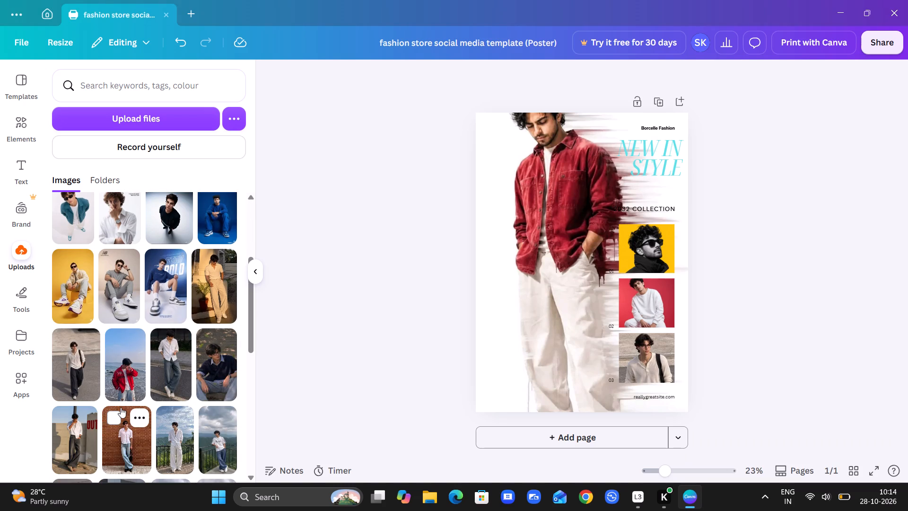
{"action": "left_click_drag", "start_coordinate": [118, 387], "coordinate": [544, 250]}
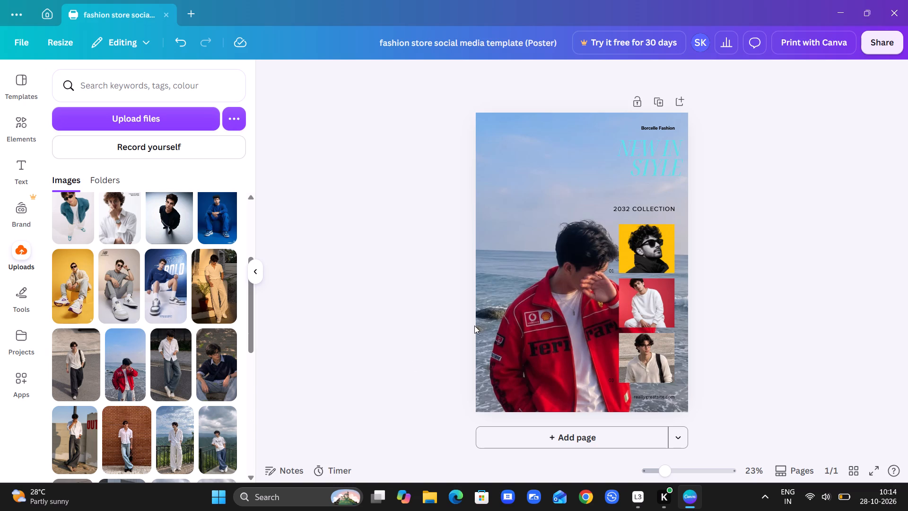
Shift the seaside background photo left and up so its right and bottom edges align with the page edges.
{"action": "left_click", "coordinate": [548, 313]}
{"action": "left_click_drag", "start_coordinate": [548, 313], "coordinate": [530, 326]}
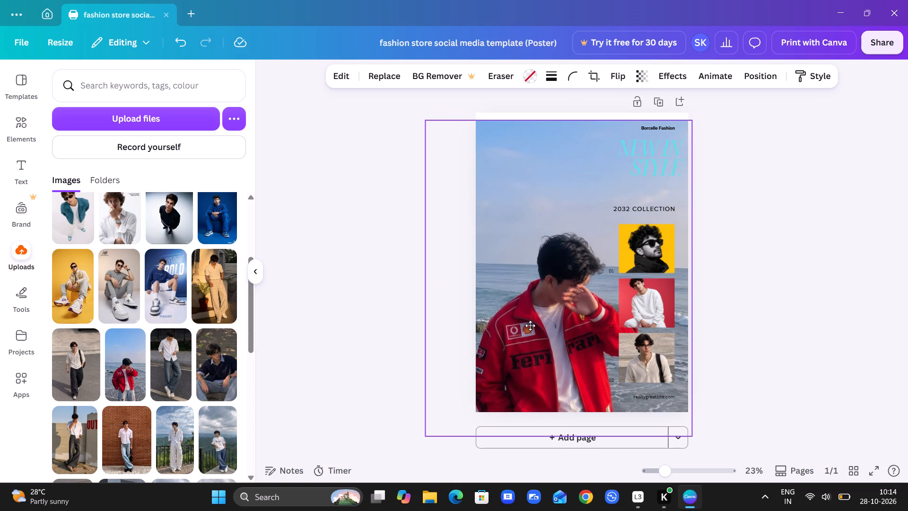
{"action": "left_click_drag", "start_coordinate": [530, 326], "coordinate": [528, 307]}
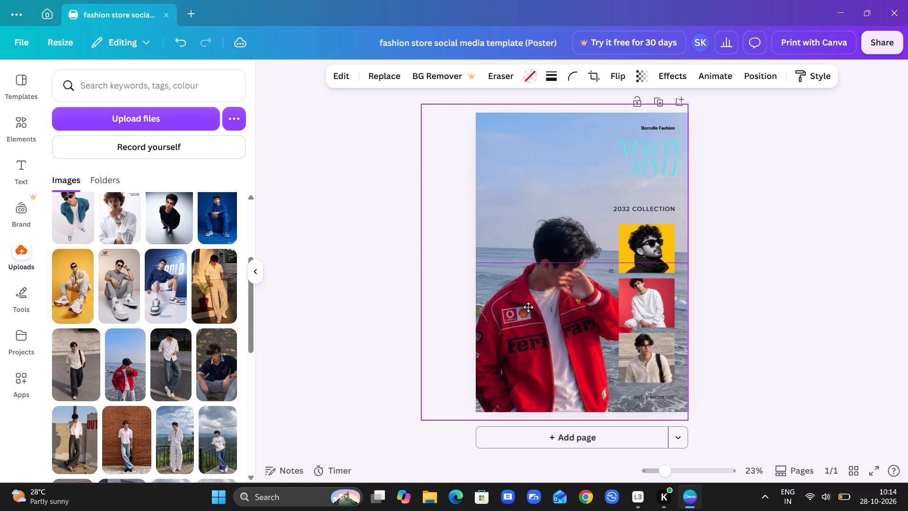
{"action": "left_click_drag", "start_coordinate": [528, 307], "coordinate": [528, 304]}
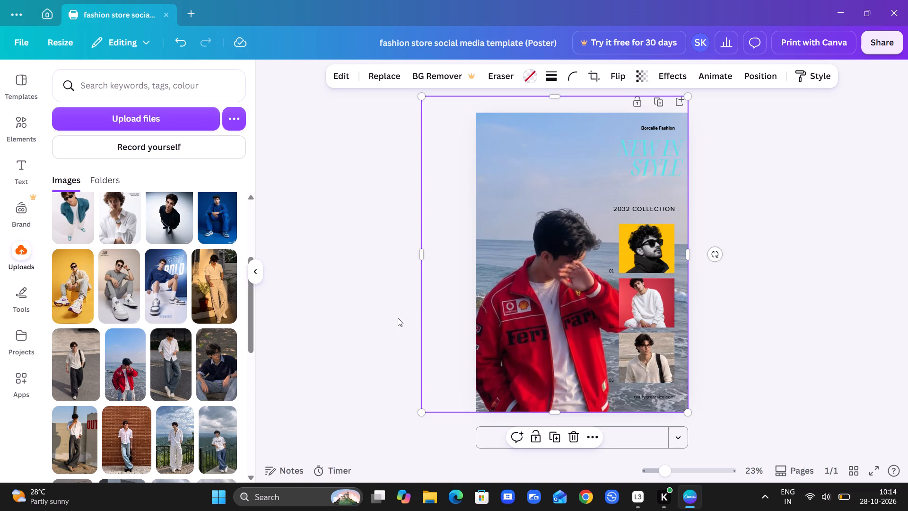
{"action": "left_click", "coordinate": [397, 319]}
Replace the full-page background with the uploaded photo of the man in the white polo and jeans against a grey wall.
{"action": "scroll", "coordinate": [157, 370], "scroll_direction": "up", "scroll_amount": 2}
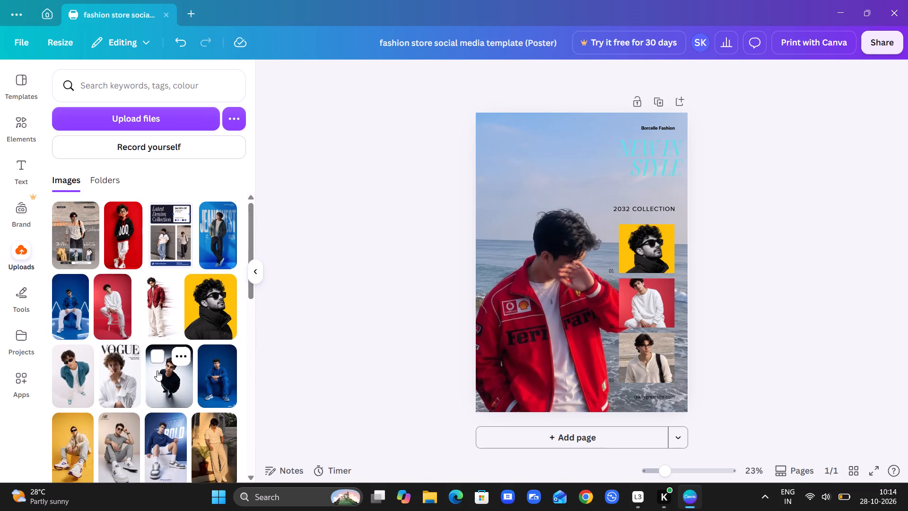
{"action": "scroll", "coordinate": [156, 372], "scroll_direction": "up", "scroll_amount": 2}
{"action": "scroll", "coordinate": [156, 372], "scroll_direction": "down", "scroll_amount": 3}
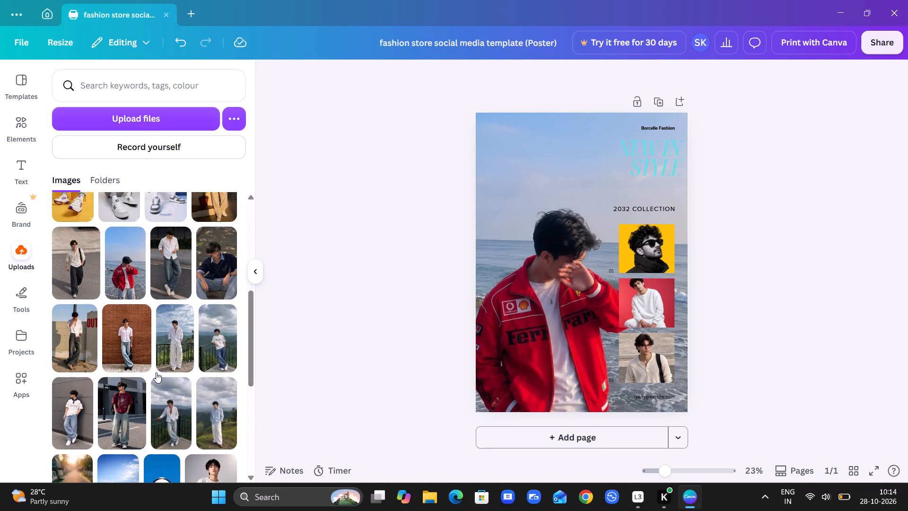
{"action": "scroll", "coordinate": [156, 372], "scroll_direction": "down", "scroll_amount": 1}
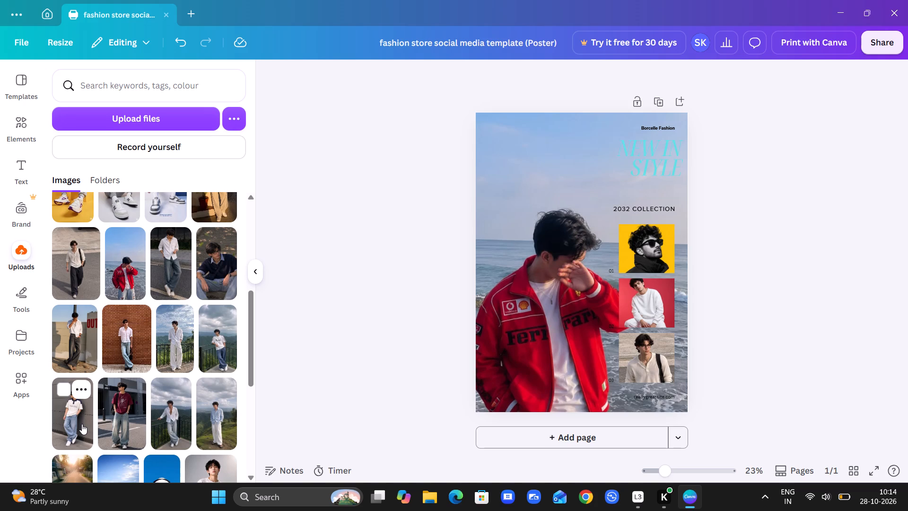
{"action": "left_click_drag", "start_coordinate": [82, 424], "coordinate": [496, 214]}
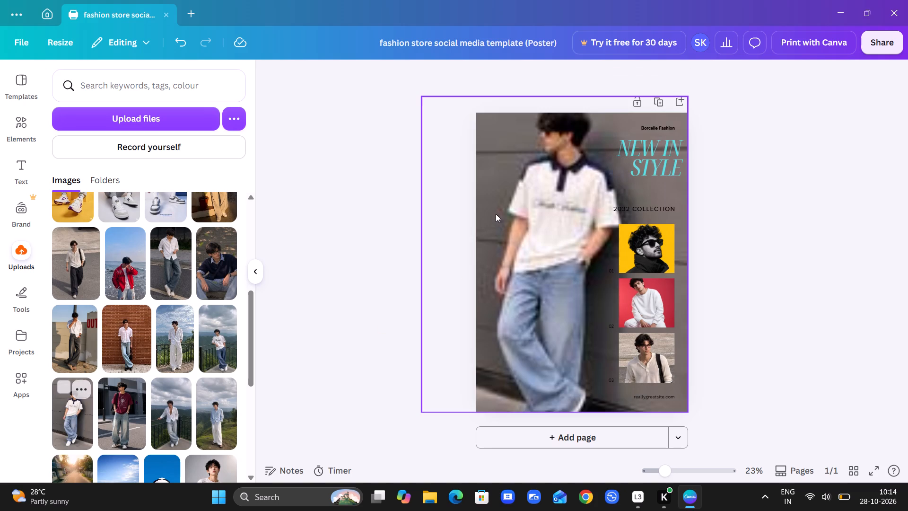
Lower the polo photo so the man's whole head shows, and extend its top edge past the page's top to cover the page.
{"action": "left_click", "coordinate": [547, 199]}
{"action": "left_click_drag", "start_coordinate": [547, 199], "coordinate": [546, 218]}
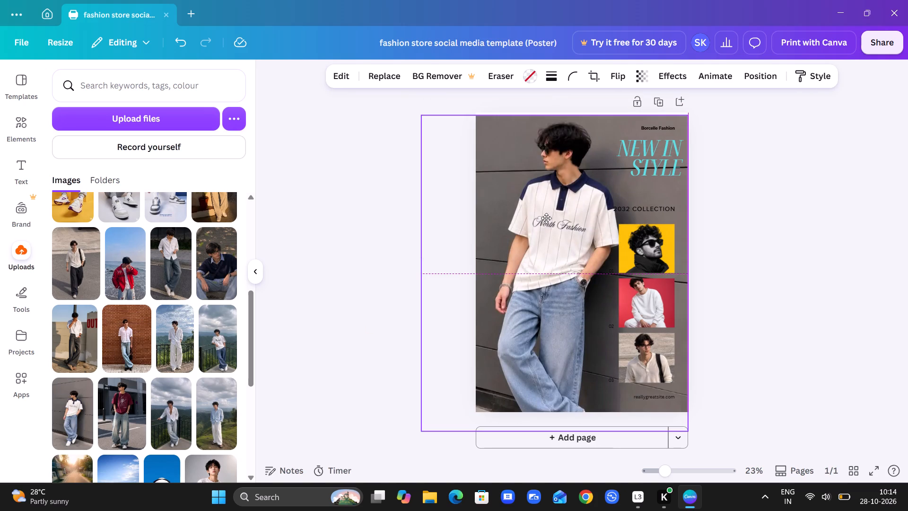
{"action": "left_click_drag", "start_coordinate": [546, 218], "coordinate": [541, 222]}
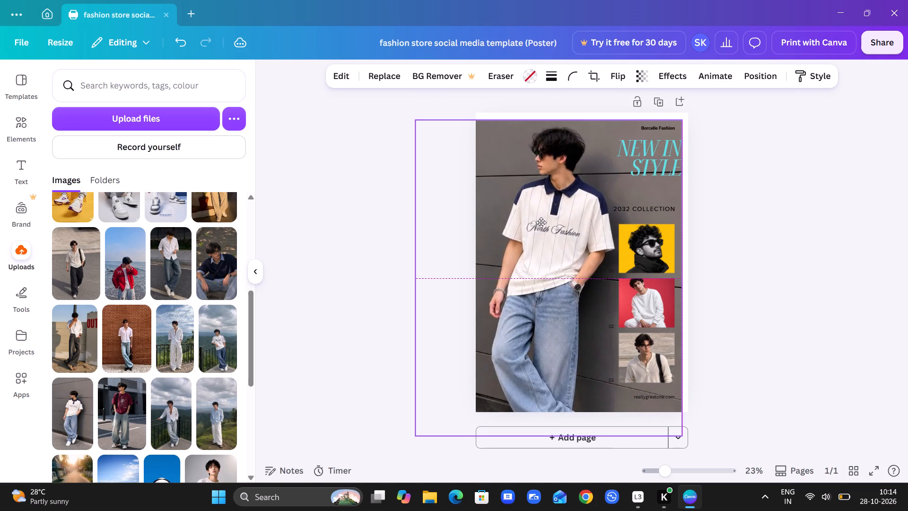
{"action": "left_click_drag", "start_coordinate": [541, 222], "coordinate": [545, 222]}
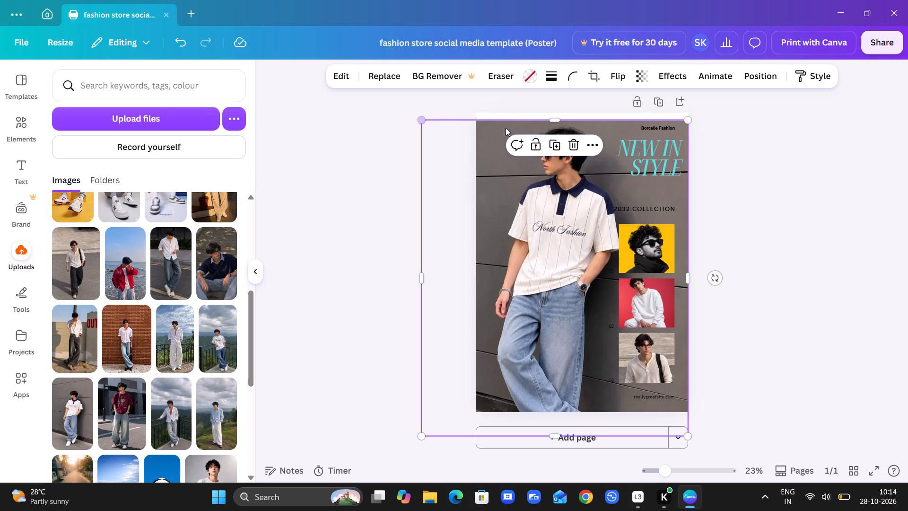
{"action": "left_click_drag", "start_coordinate": [552, 120], "coordinate": [562, 106]}
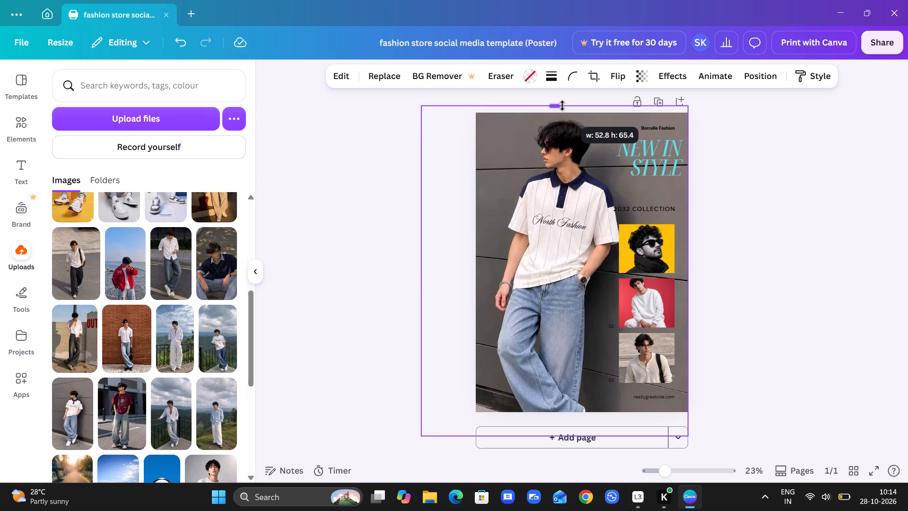
{"action": "left_click_drag", "start_coordinate": [562, 106], "coordinate": [564, 91]}
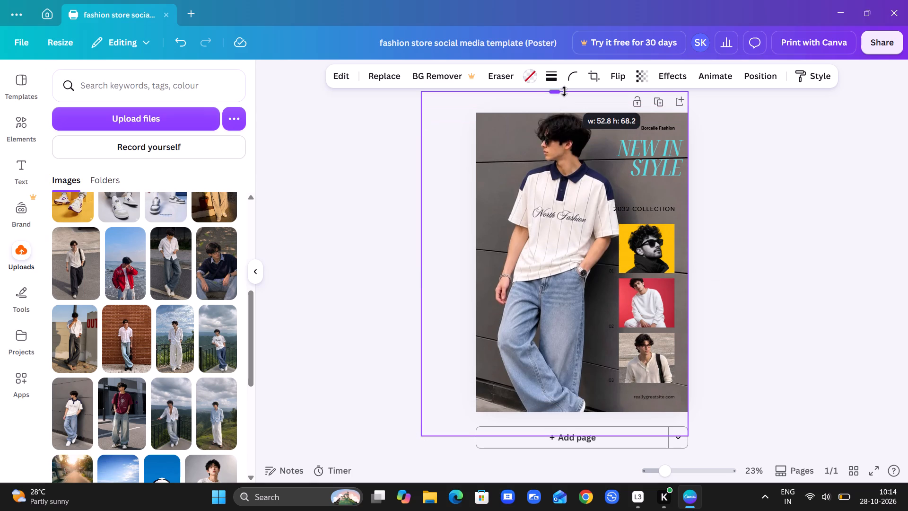
{"action": "left_click_drag", "start_coordinate": [564, 91], "coordinate": [564, 99]}
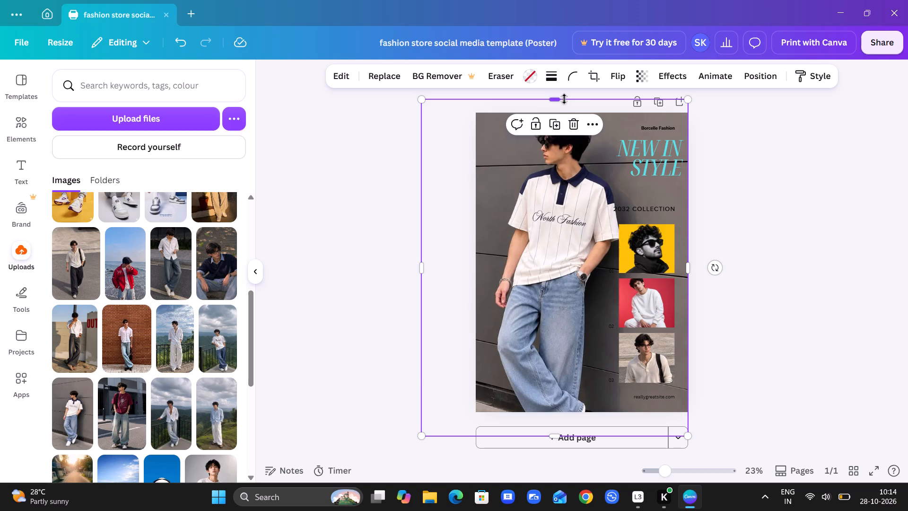
{"action": "left_click", "coordinate": [806, 158]}
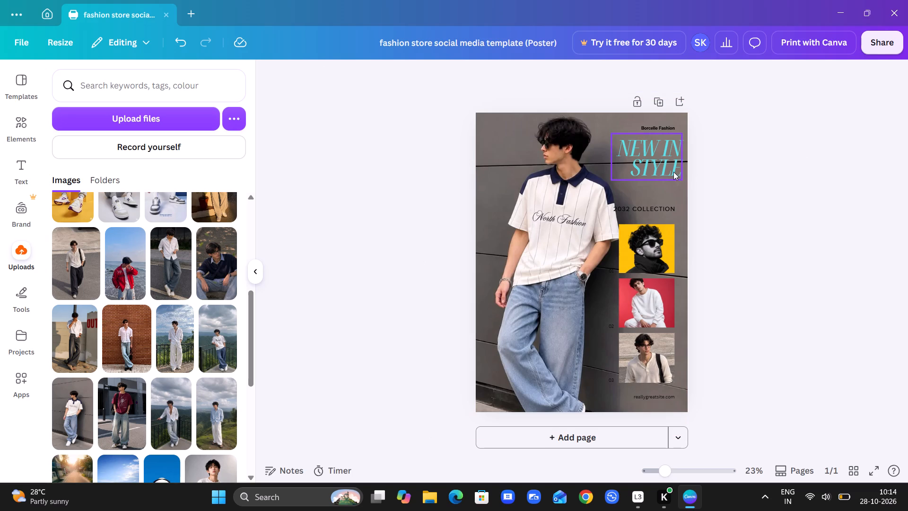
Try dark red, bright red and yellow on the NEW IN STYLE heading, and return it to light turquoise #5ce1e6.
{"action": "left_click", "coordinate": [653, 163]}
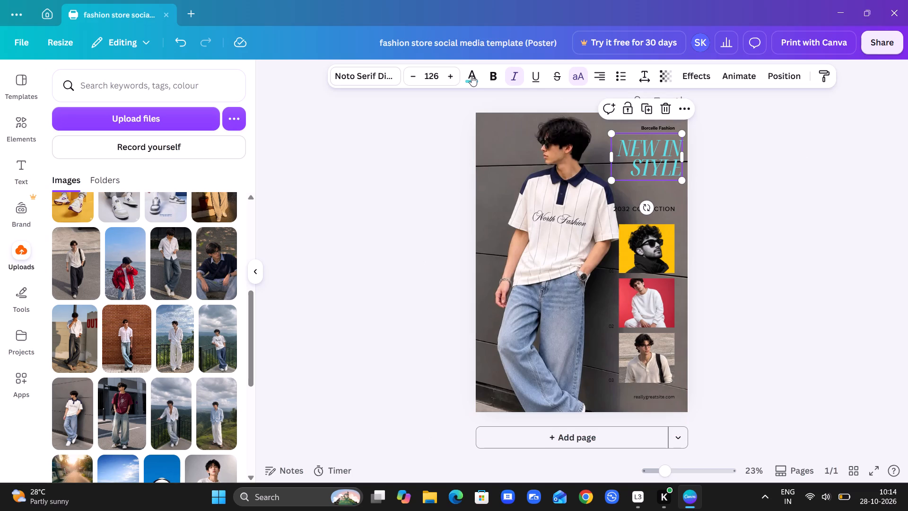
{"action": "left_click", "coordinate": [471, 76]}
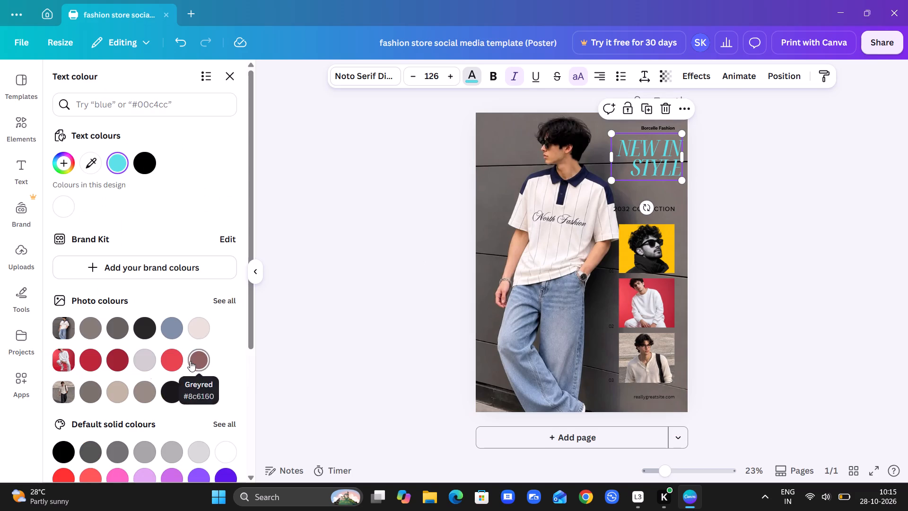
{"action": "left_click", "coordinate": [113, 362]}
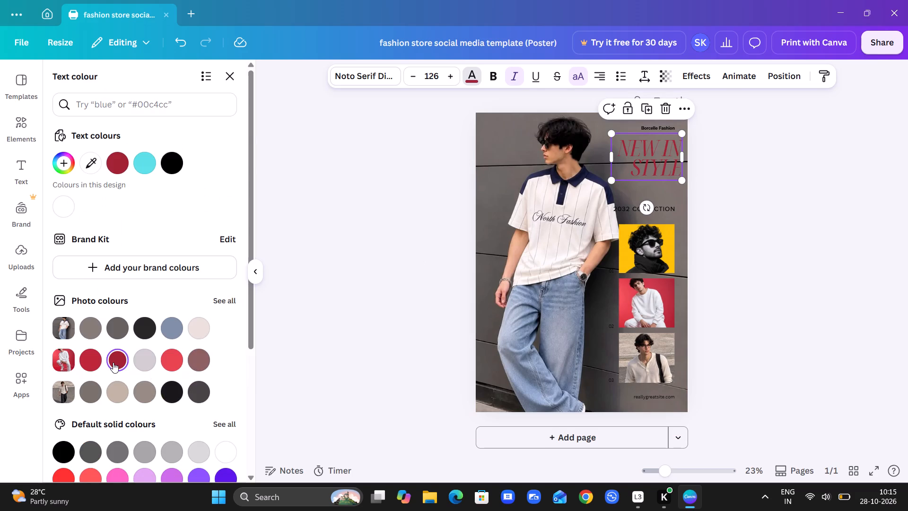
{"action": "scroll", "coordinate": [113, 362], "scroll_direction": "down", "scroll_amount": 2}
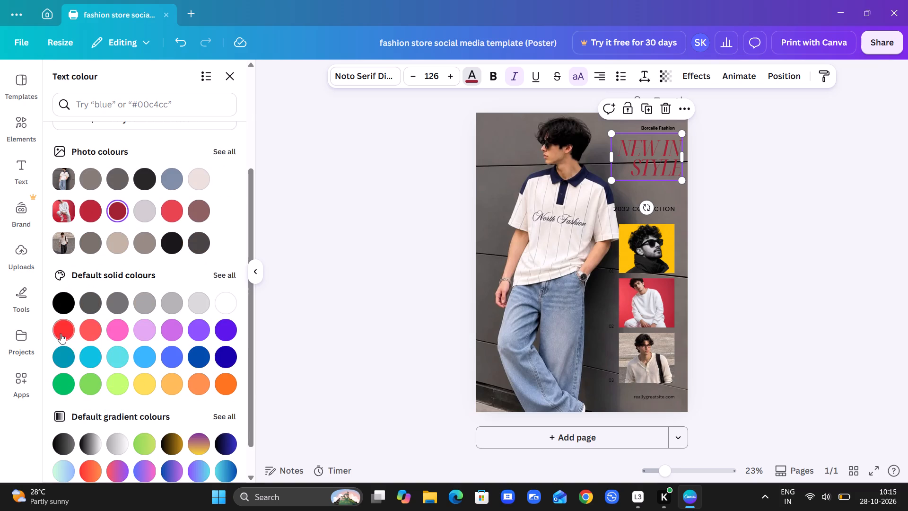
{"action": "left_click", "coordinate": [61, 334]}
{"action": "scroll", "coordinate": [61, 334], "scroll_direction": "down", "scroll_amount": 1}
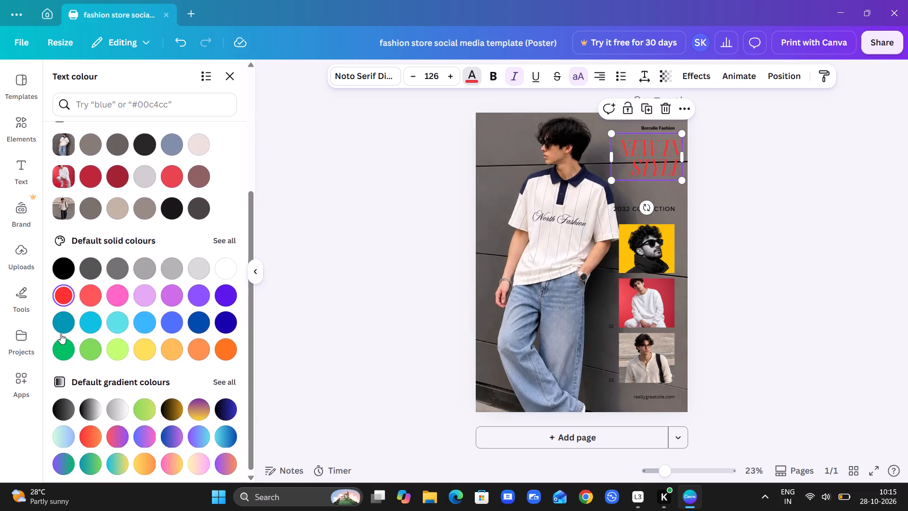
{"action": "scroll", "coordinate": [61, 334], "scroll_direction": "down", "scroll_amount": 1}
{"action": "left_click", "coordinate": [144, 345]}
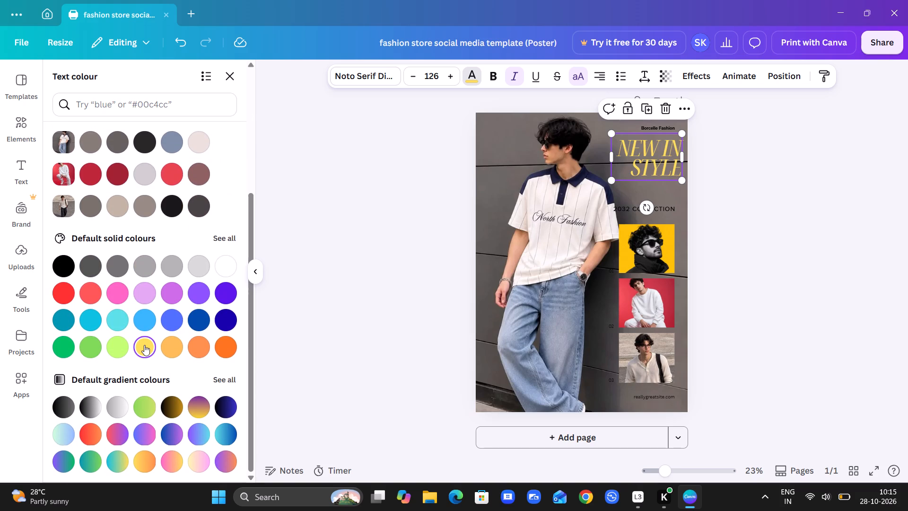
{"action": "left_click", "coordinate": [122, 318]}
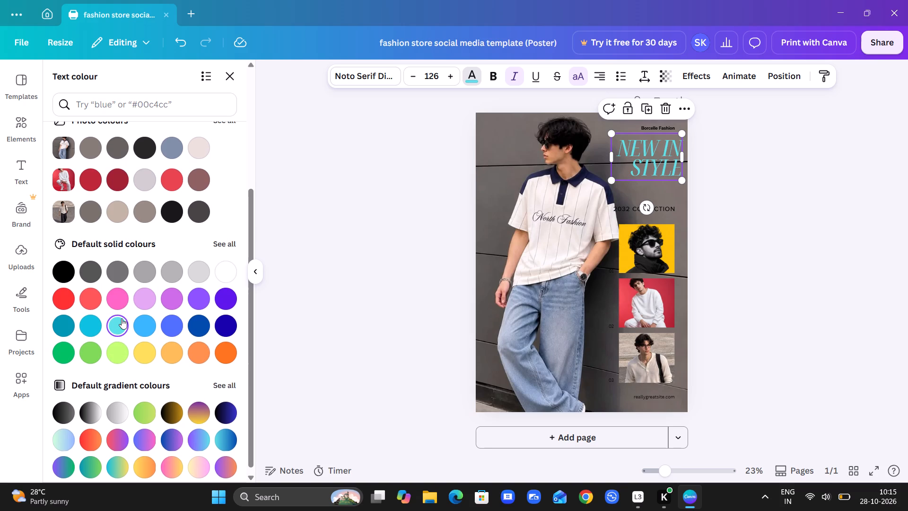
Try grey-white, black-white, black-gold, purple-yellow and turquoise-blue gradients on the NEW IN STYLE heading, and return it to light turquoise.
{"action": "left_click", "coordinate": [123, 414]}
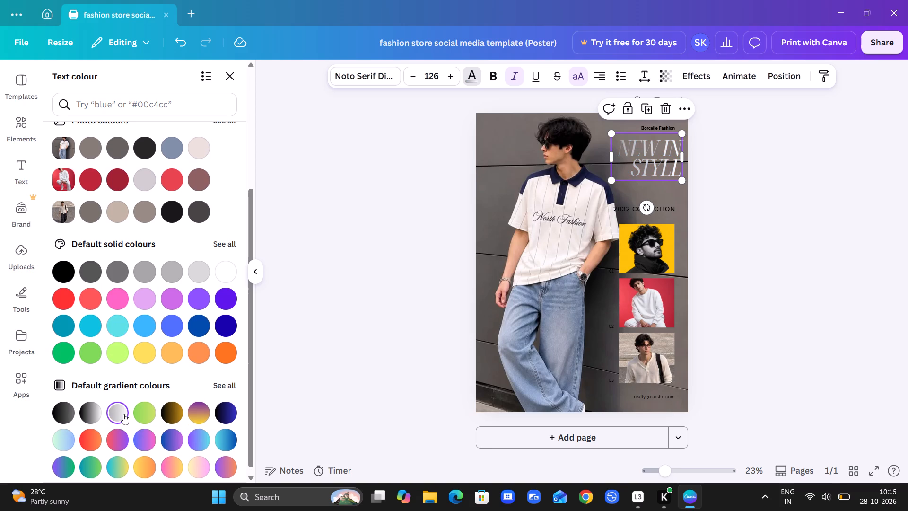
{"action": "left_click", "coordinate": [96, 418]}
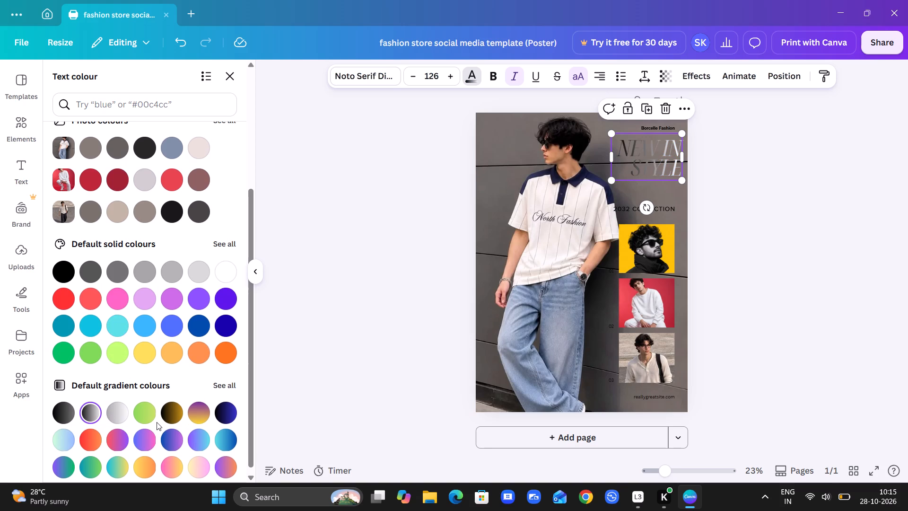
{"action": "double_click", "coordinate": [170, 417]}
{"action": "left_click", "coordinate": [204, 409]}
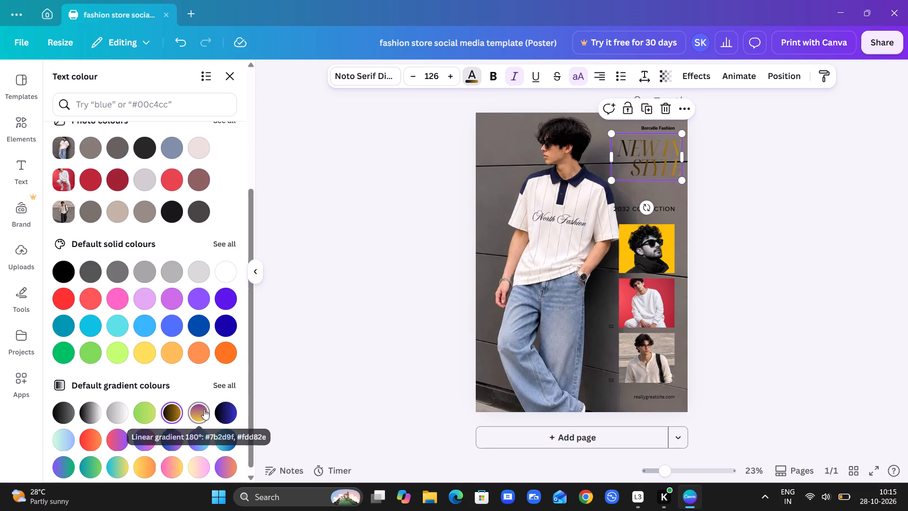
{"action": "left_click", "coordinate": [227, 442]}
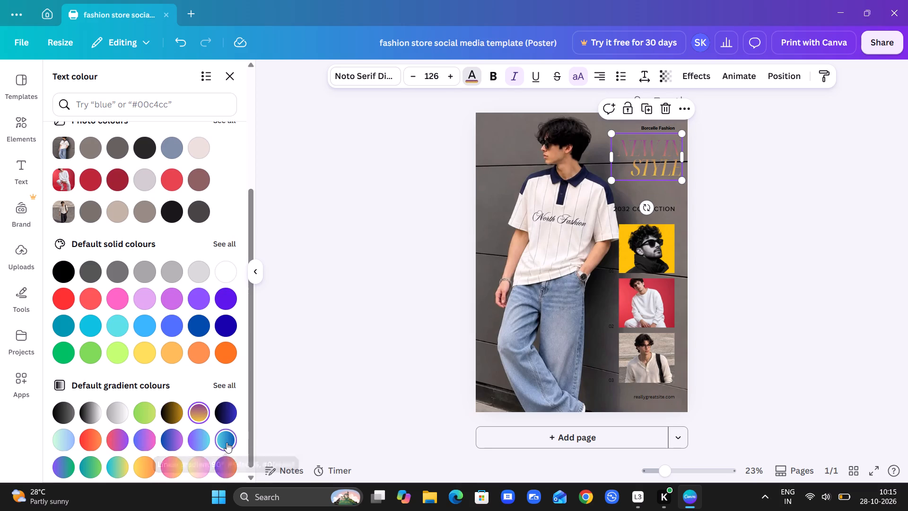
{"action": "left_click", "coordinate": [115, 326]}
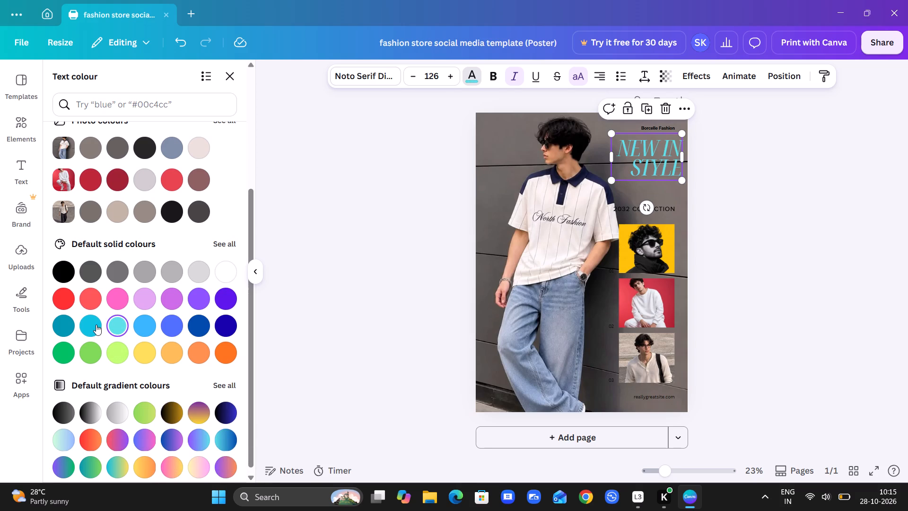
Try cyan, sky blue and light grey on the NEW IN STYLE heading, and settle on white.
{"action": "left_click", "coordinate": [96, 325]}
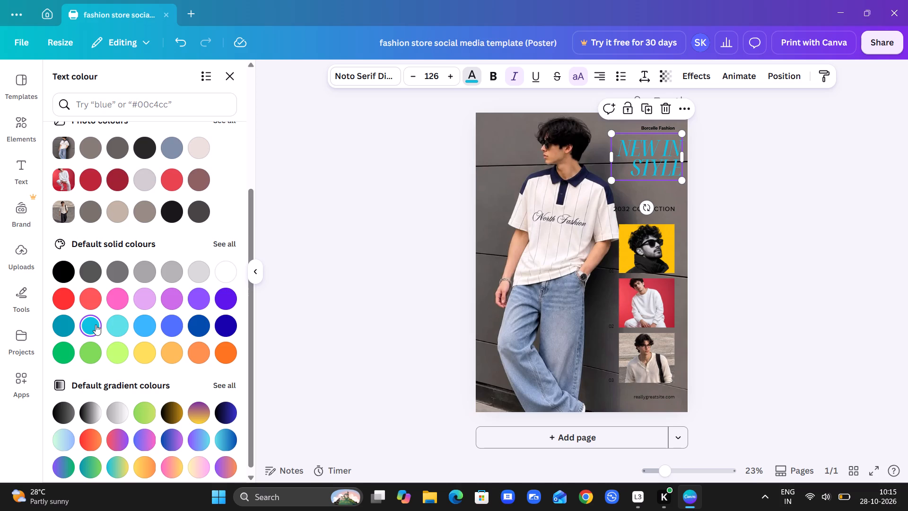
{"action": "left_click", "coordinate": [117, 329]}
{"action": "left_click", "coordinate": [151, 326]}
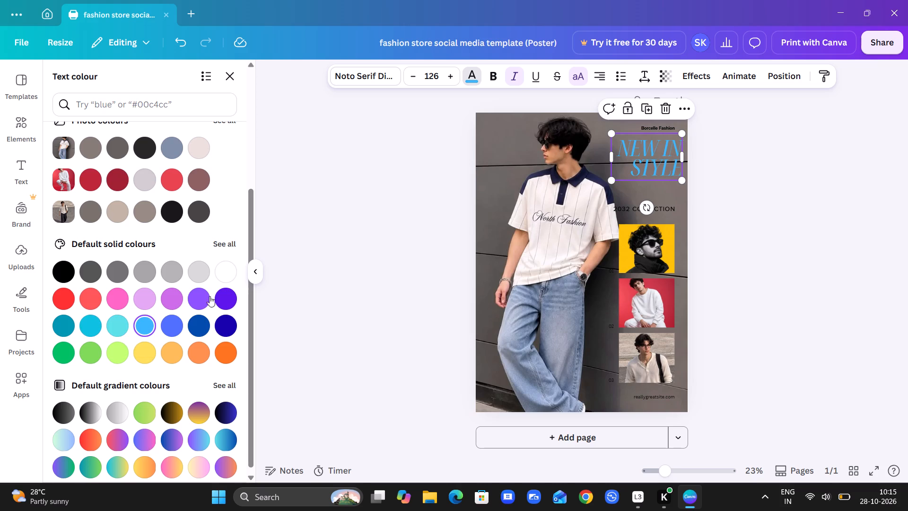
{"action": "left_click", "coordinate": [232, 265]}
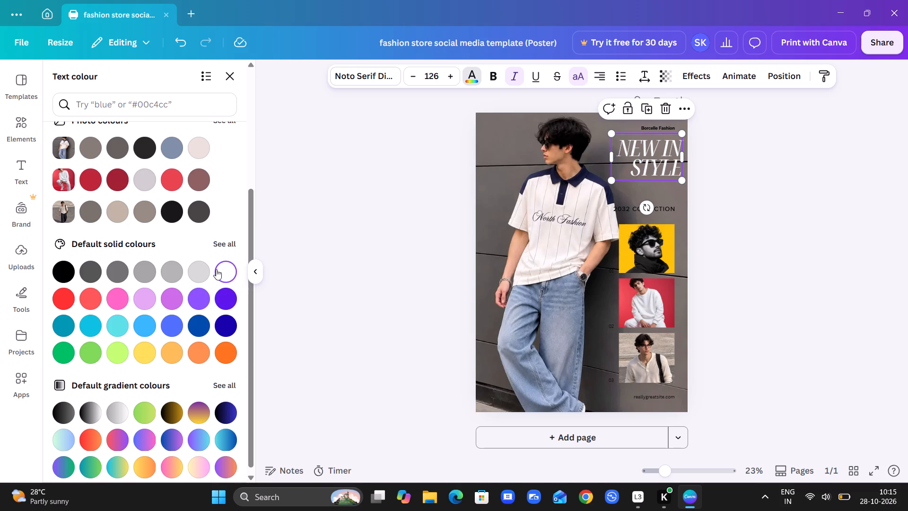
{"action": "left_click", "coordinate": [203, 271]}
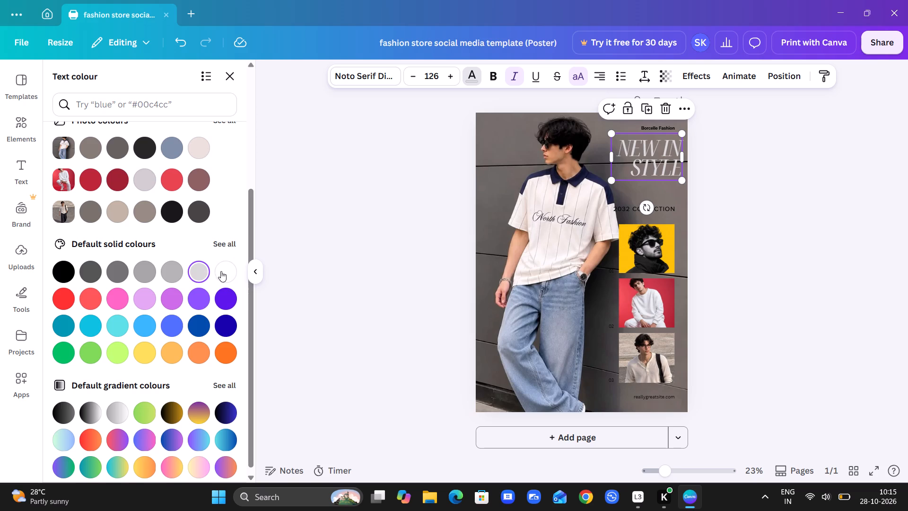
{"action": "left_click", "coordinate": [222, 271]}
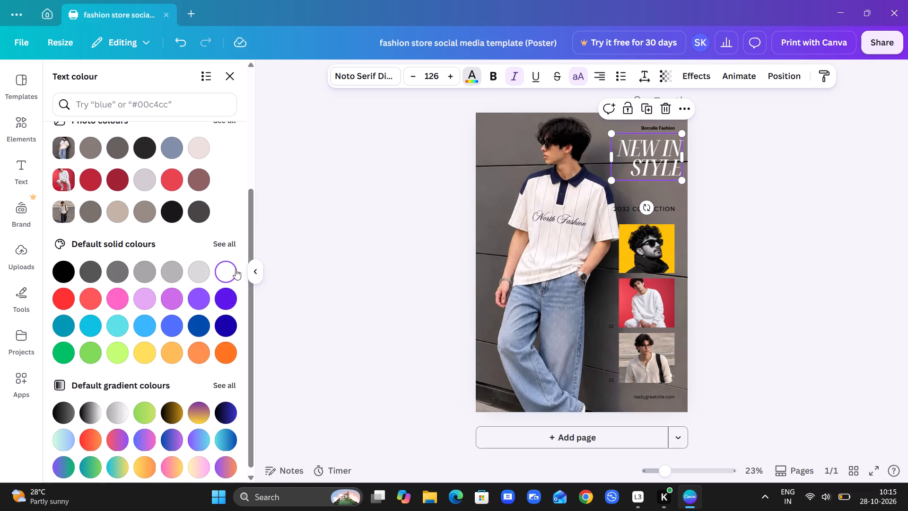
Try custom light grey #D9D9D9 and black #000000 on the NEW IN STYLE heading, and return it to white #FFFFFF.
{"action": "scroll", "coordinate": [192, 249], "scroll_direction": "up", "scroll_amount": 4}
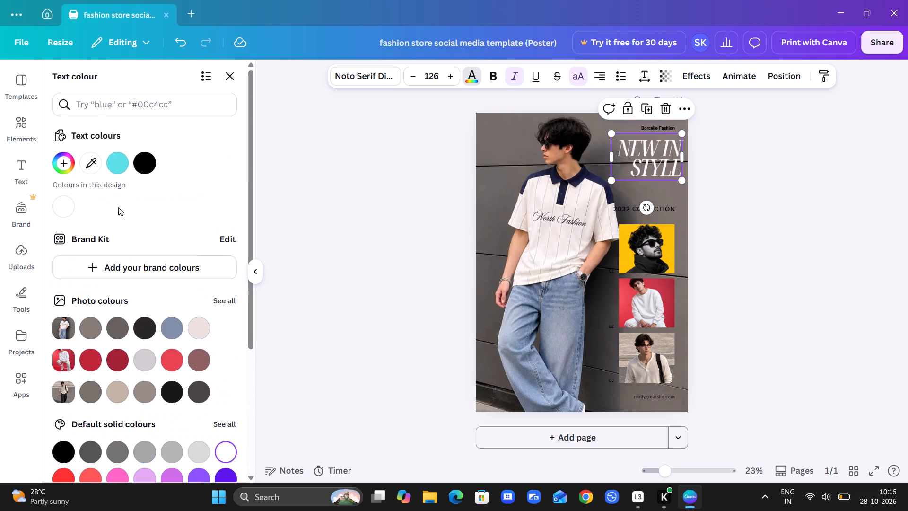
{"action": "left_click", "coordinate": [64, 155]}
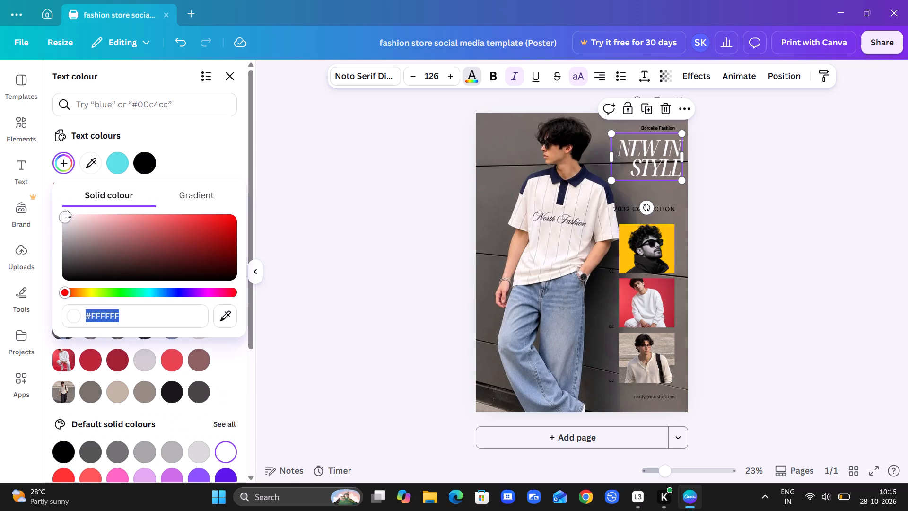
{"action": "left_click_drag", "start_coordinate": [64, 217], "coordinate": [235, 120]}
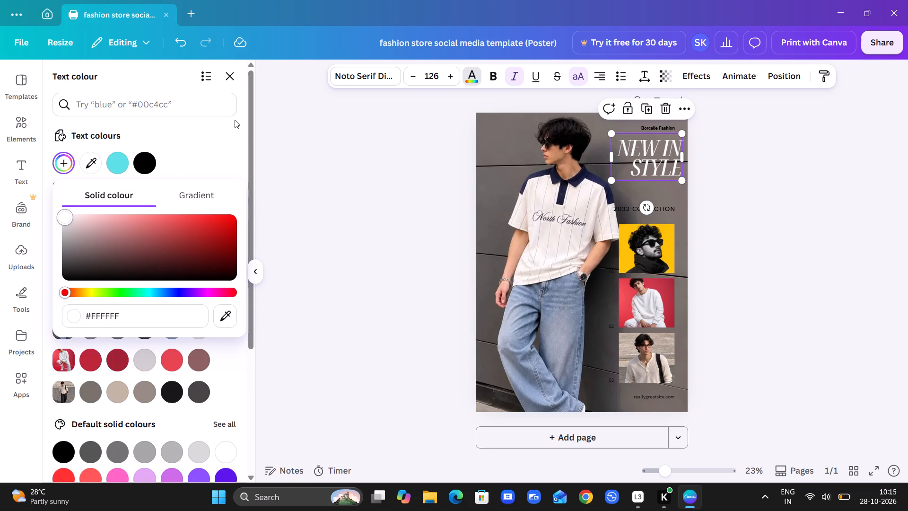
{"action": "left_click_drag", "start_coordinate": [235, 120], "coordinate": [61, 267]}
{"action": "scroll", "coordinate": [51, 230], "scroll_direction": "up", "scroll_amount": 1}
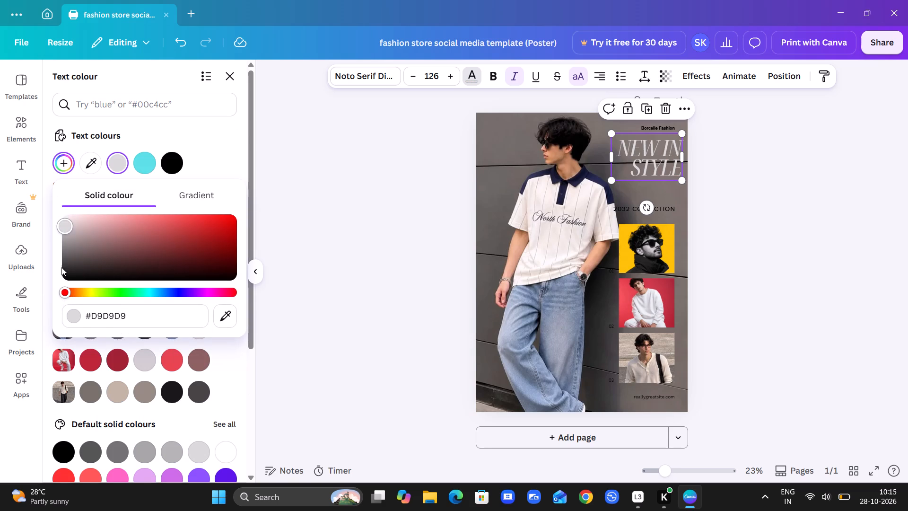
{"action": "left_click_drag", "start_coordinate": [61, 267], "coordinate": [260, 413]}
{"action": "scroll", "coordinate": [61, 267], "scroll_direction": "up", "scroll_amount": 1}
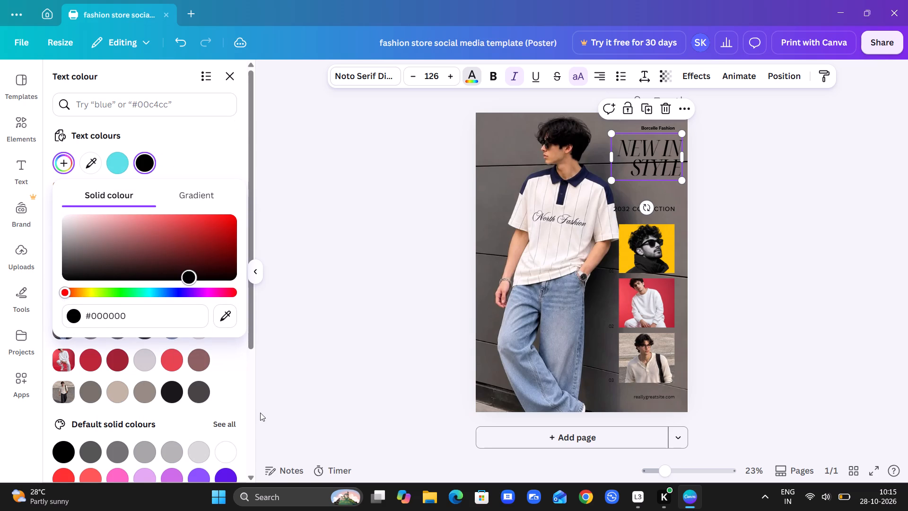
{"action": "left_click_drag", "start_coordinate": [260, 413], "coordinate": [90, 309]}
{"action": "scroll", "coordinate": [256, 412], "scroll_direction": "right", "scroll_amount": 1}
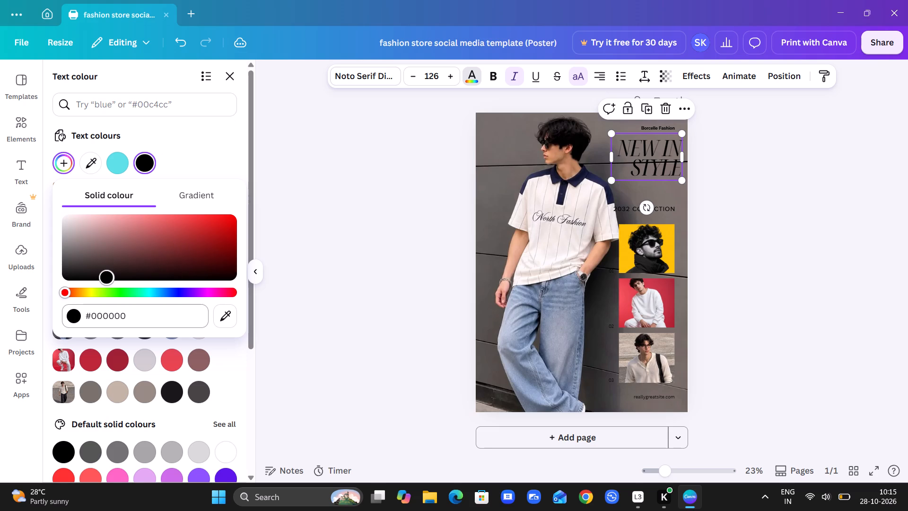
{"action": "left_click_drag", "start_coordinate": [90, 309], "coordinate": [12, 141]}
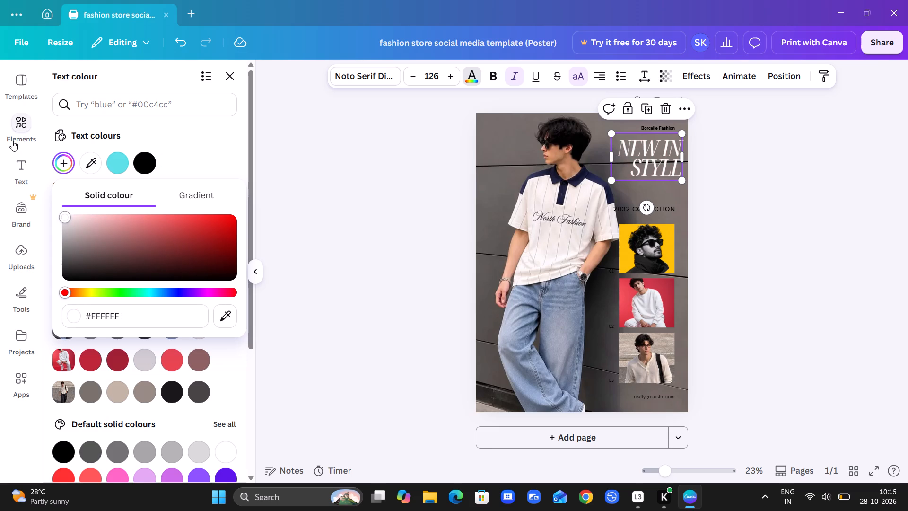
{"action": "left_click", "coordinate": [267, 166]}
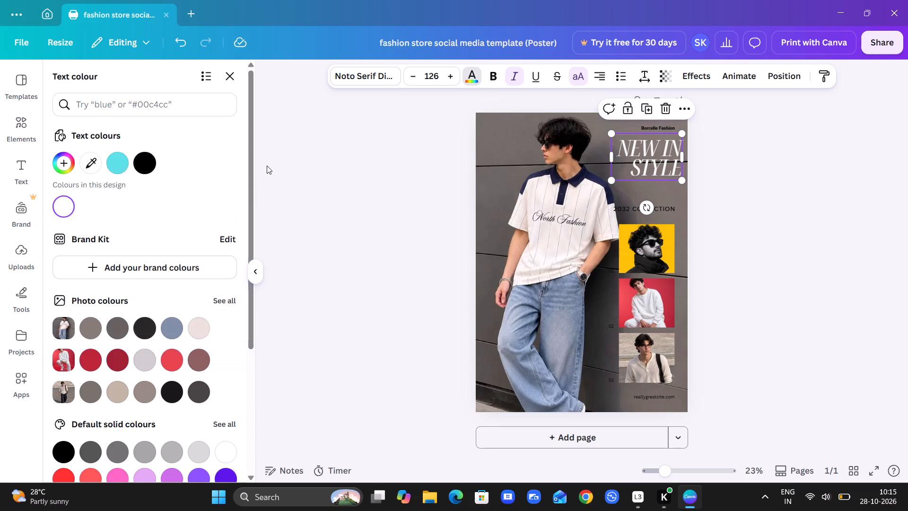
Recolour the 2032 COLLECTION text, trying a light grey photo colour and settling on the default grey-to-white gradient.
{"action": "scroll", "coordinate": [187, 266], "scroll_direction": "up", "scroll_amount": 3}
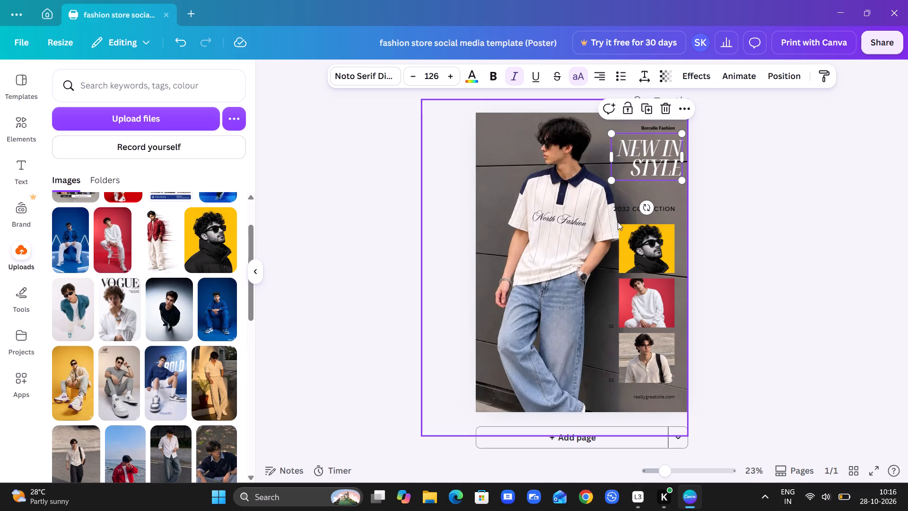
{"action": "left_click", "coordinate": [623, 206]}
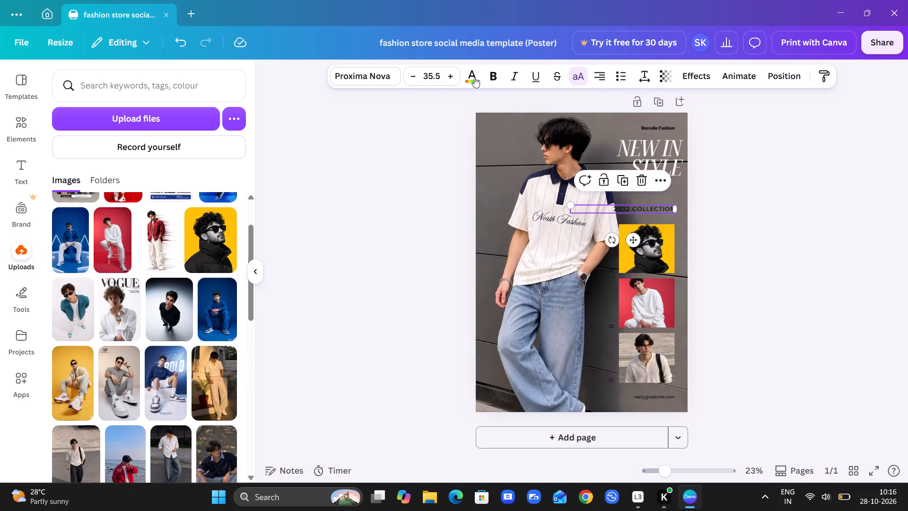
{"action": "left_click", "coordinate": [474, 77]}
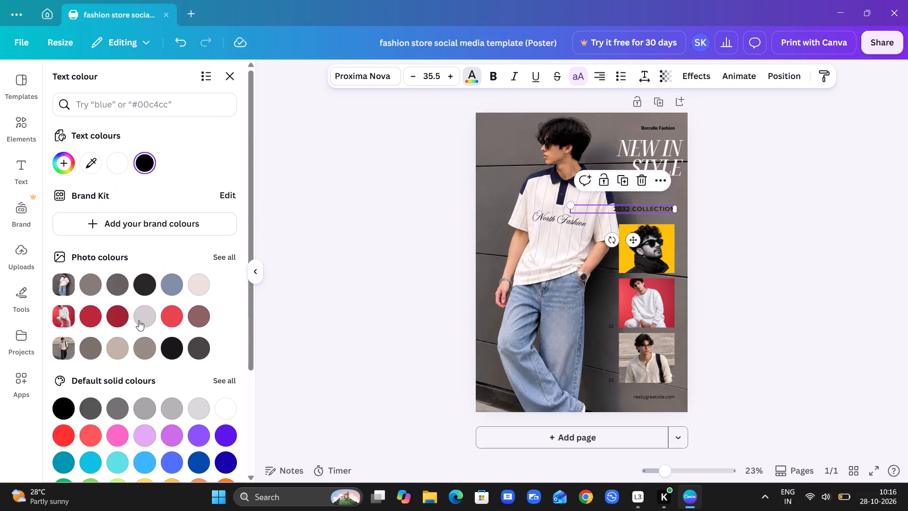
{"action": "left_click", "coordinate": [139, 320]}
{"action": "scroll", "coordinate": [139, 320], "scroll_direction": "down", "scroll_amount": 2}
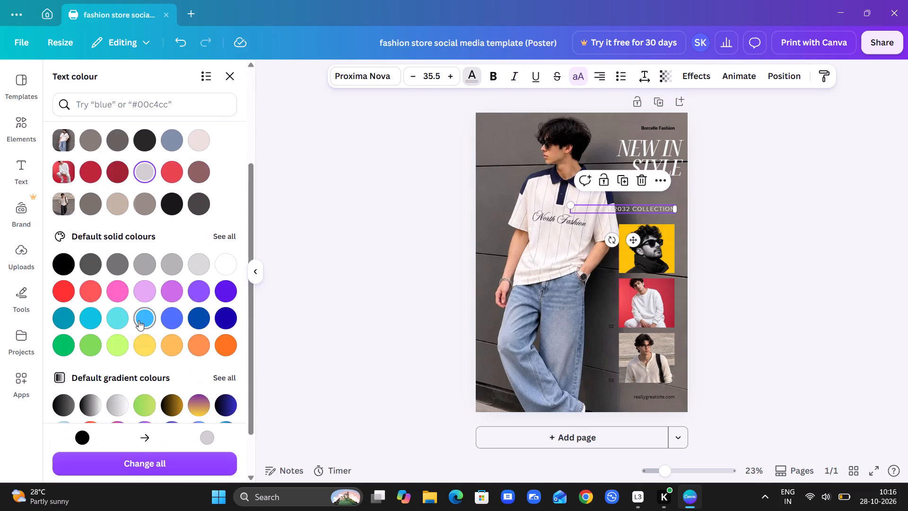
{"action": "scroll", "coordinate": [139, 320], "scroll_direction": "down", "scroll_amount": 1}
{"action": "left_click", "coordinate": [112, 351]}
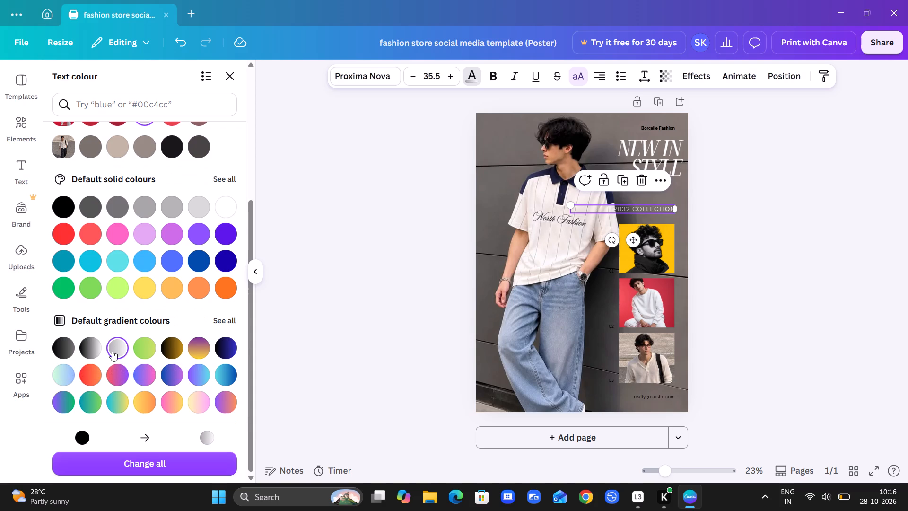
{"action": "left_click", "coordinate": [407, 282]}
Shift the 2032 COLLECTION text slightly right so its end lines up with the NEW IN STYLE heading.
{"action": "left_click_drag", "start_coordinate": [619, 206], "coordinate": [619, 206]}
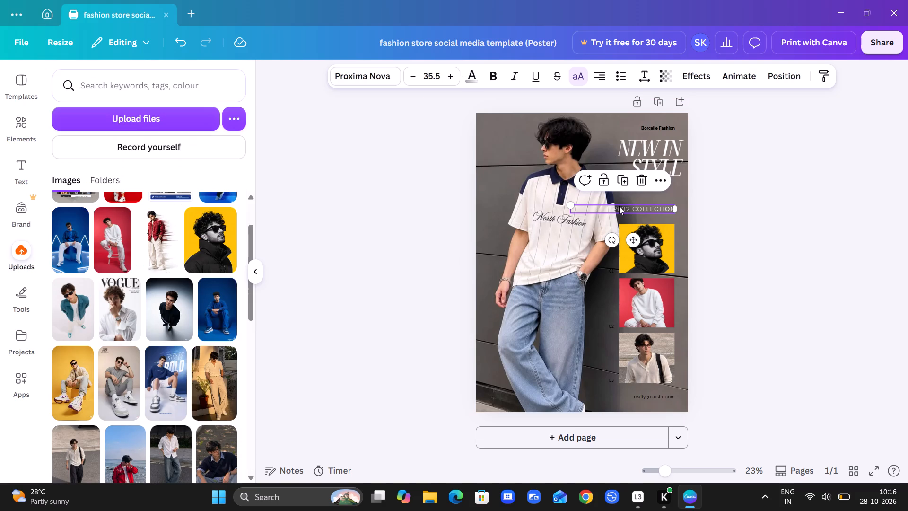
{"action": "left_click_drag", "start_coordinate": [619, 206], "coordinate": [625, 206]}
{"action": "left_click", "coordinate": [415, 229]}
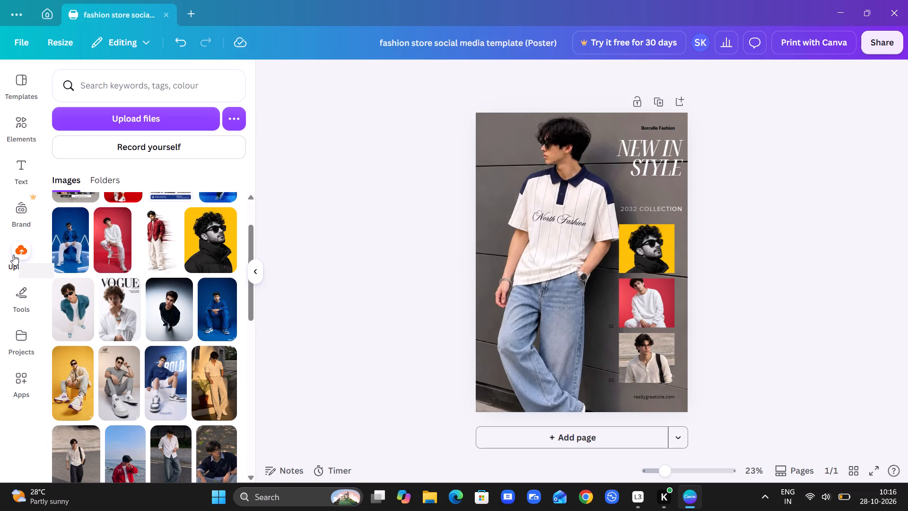
Browse the similar fashion poster templates and apply the Black and White Modern Fashion Outfit Poster with the SKENA title.
{"action": "left_click", "coordinate": [35, 92]}
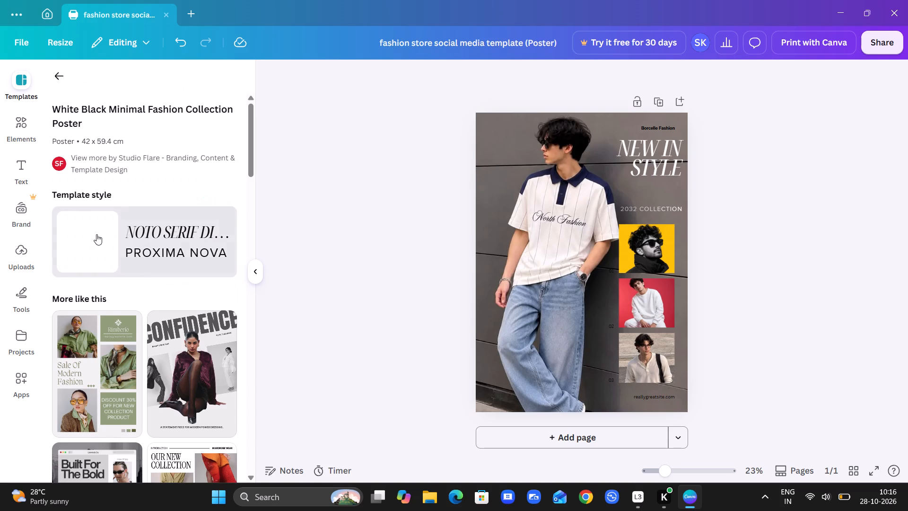
{"action": "scroll", "coordinate": [96, 234], "scroll_direction": "down", "scroll_amount": 6}
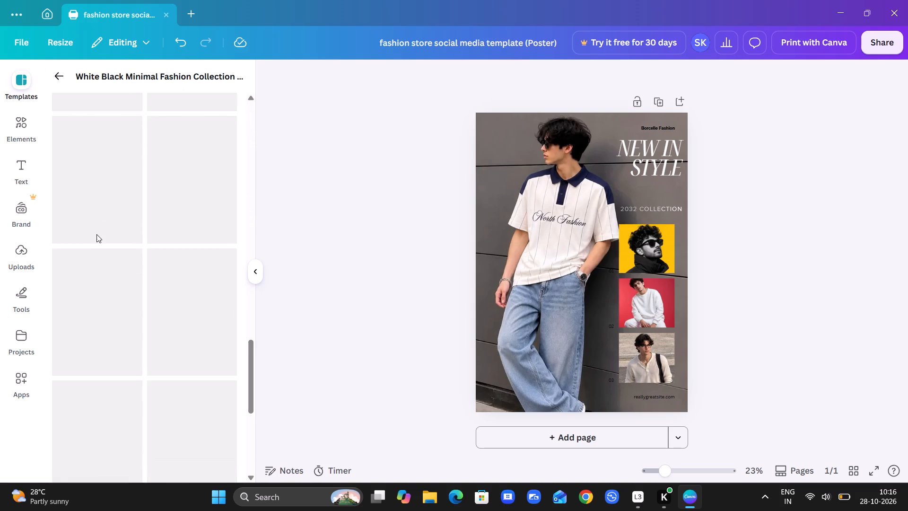
{"action": "scroll", "coordinate": [96, 234], "scroll_direction": "right", "scroll_amount": 1}
{"action": "scroll", "coordinate": [96, 234], "scroll_direction": "up", "scroll_amount": 1}
{"action": "scroll", "coordinate": [96, 234], "scroll_direction": "down", "scroll_amount": 1}
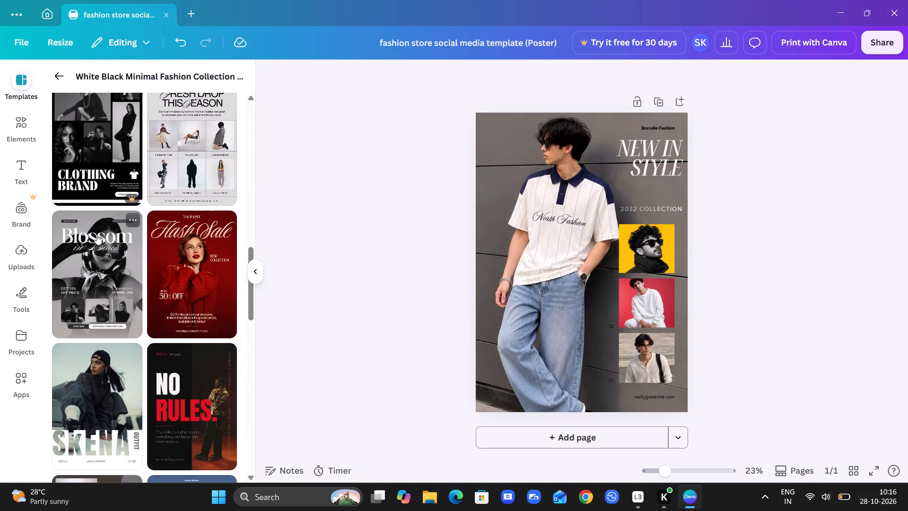
{"action": "scroll", "coordinate": [96, 234], "scroll_direction": "down", "scroll_amount": 4}
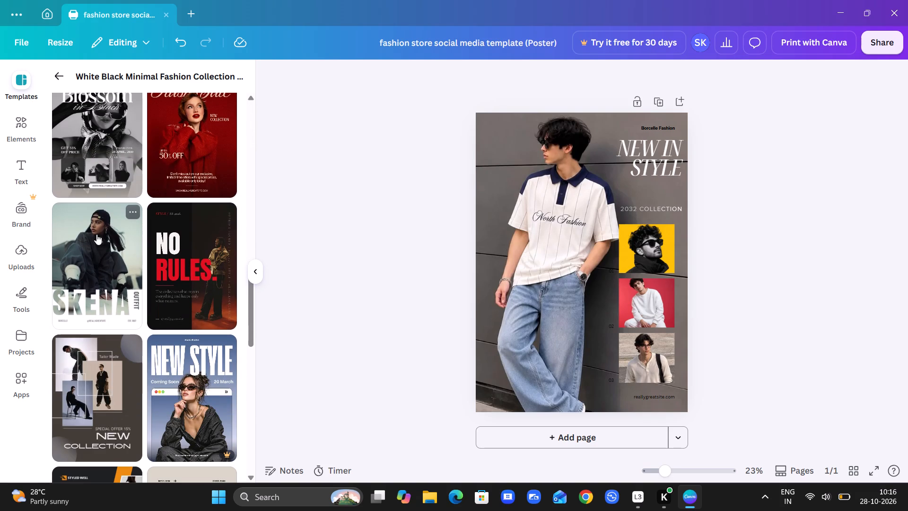
{"action": "left_click", "coordinate": [96, 234]}
Replace the template's main photo with the uploaded New Balance photo of the seated man in the grey outfit.
{"action": "left_click", "coordinate": [26, 255]}
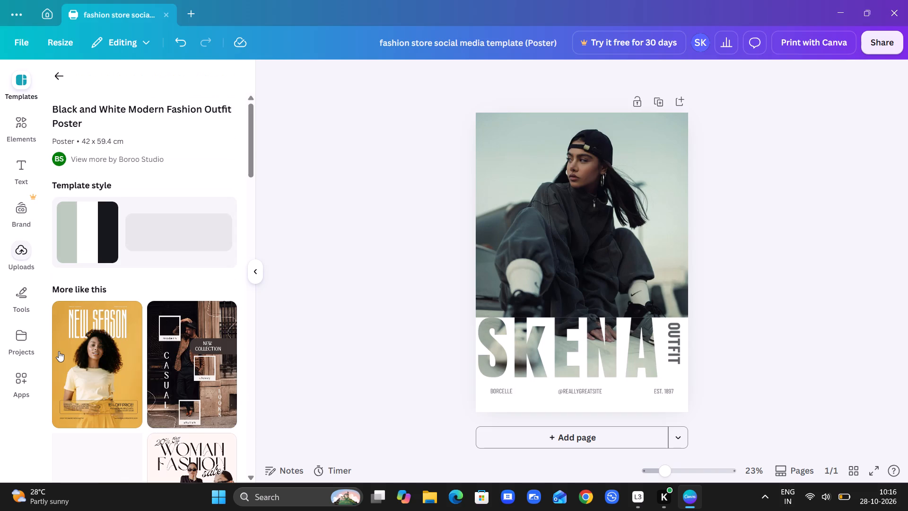
{"action": "left_click_drag", "start_coordinate": [115, 390], "coordinate": [517, 193]}
Lower the New Balance photo within its crop so the man's whole head shows and the logo stays hidden.
{"action": "double_click", "coordinate": [553, 193]}
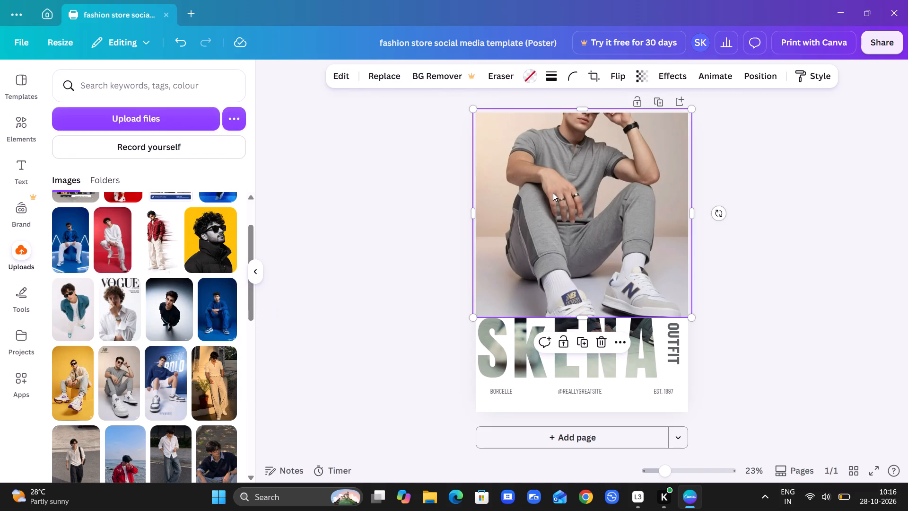
{"action": "double_click", "coordinate": [555, 186]}
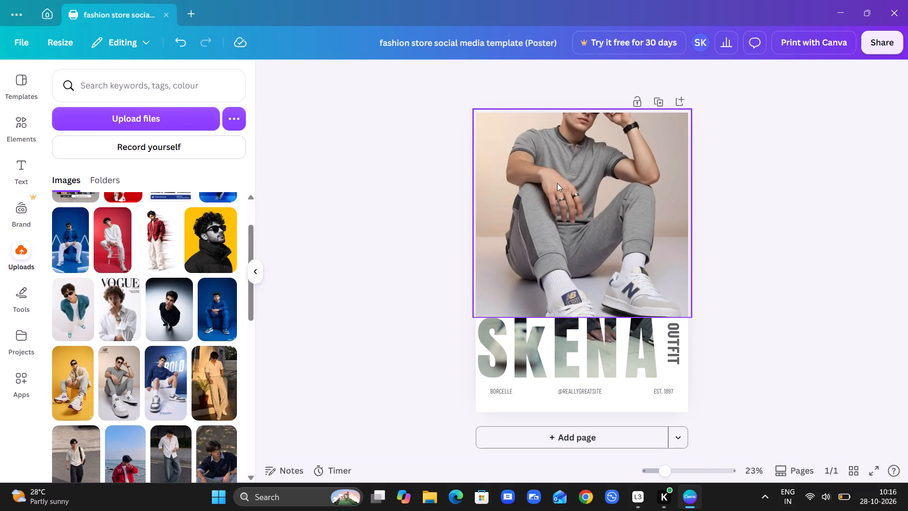
{"action": "left_click", "coordinate": [557, 183]}
{"action": "double_click", "coordinate": [557, 183]}
{"action": "left_click_drag", "start_coordinate": [559, 175], "coordinate": [566, 224]}
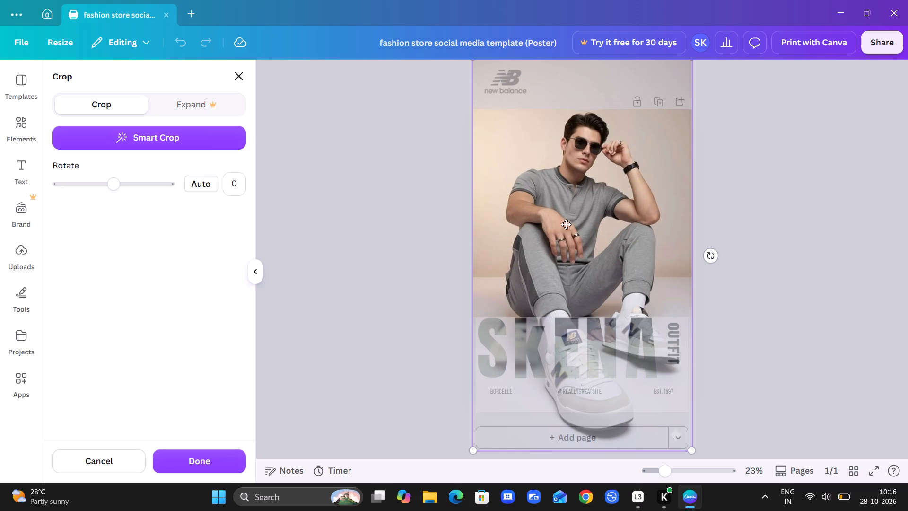
{"action": "left_click", "coordinate": [399, 286]}
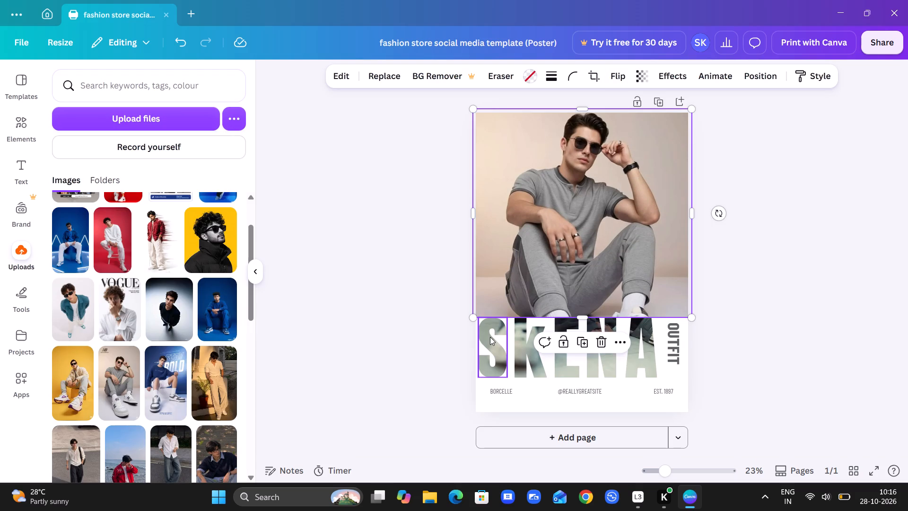
Select the SKENA letters together with the OUTFIT text, and set the text colour to the sage green photo colour.
{"action": "left_click_drag", "start_coordinate": [444, 328], "coordinate": [533, 326]}
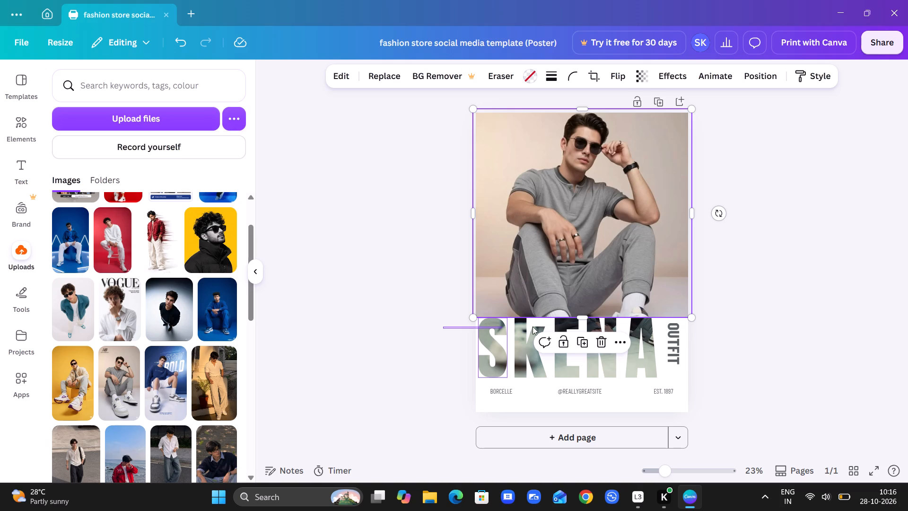
{"action": "left_click_drag", "start_coordinate": [533, 326], "coordinate": [724, 337]}
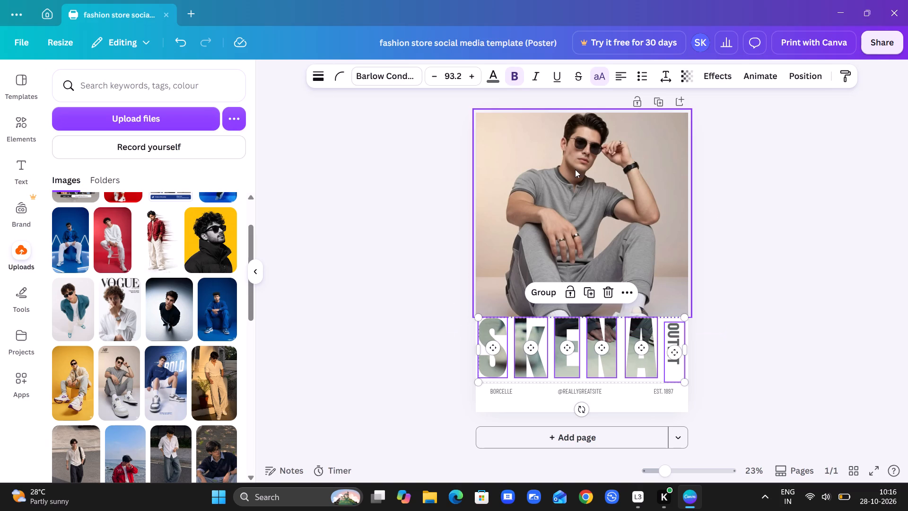
{"action": "left_click", "coordinate": [499, 82]}
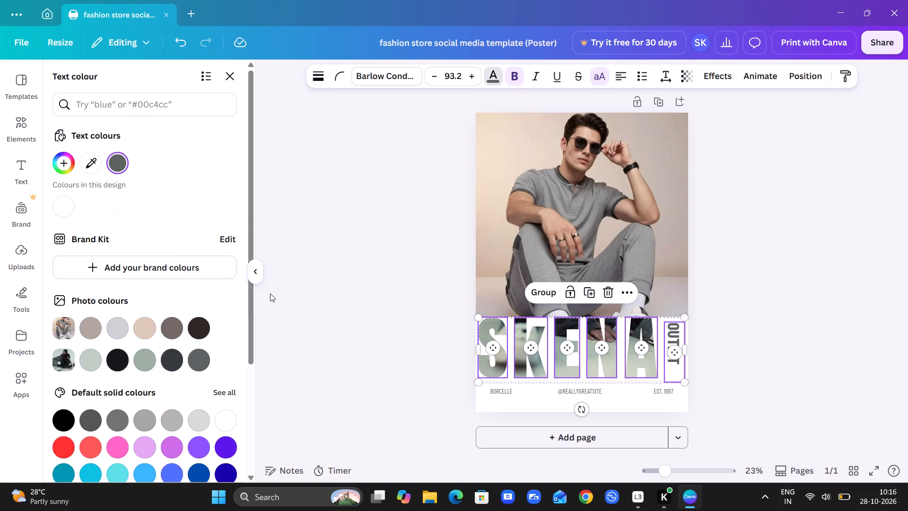
{"action": "left_click", "coordinate": [152, 365]}
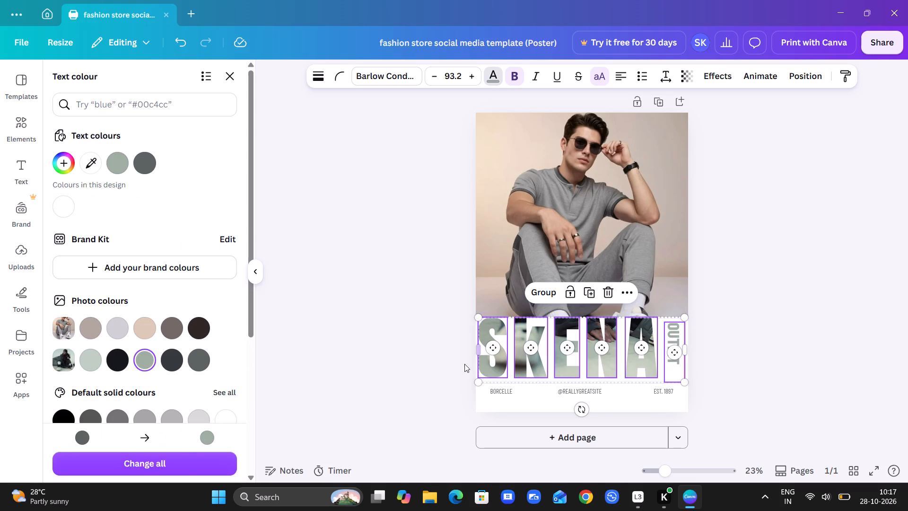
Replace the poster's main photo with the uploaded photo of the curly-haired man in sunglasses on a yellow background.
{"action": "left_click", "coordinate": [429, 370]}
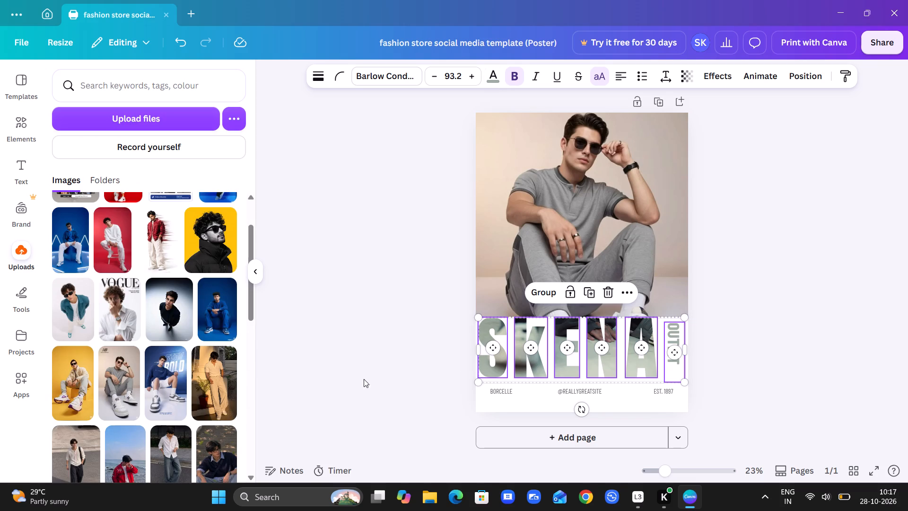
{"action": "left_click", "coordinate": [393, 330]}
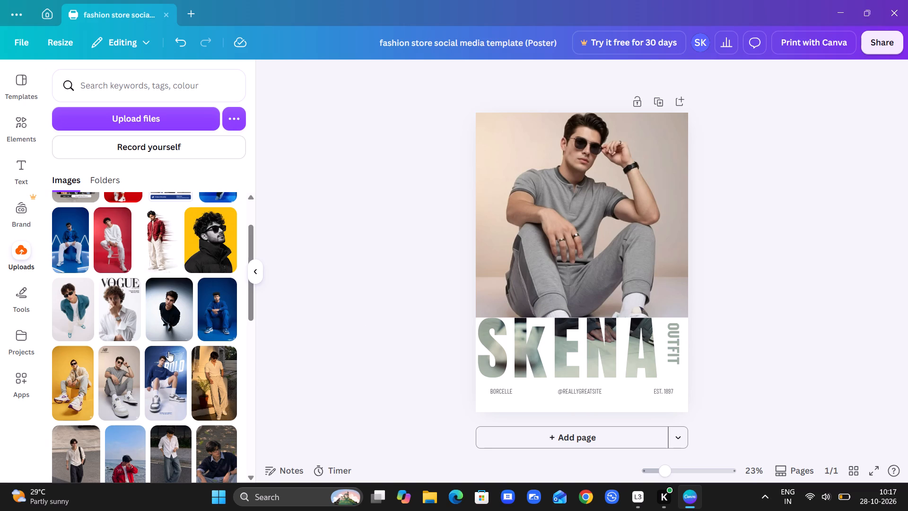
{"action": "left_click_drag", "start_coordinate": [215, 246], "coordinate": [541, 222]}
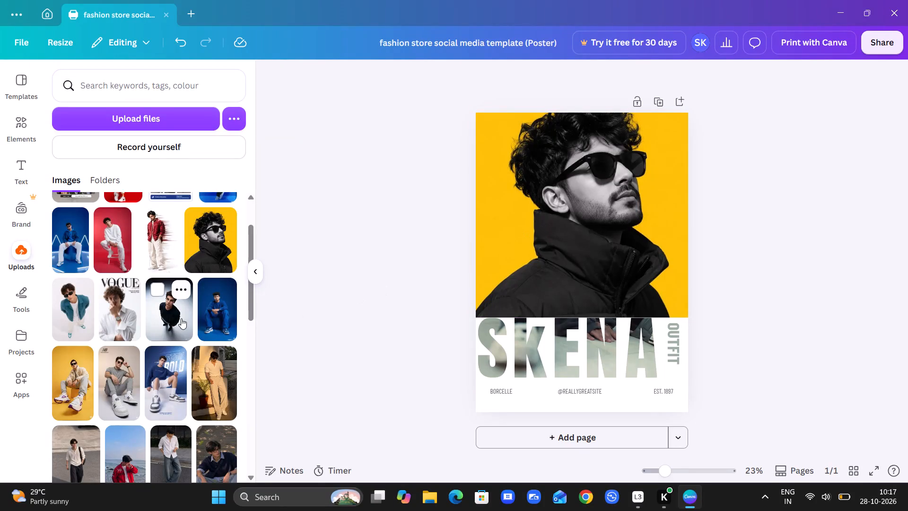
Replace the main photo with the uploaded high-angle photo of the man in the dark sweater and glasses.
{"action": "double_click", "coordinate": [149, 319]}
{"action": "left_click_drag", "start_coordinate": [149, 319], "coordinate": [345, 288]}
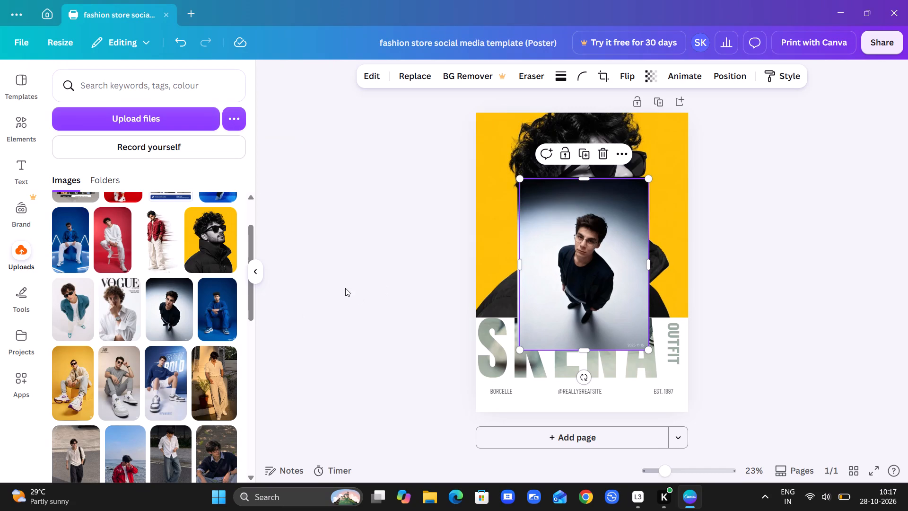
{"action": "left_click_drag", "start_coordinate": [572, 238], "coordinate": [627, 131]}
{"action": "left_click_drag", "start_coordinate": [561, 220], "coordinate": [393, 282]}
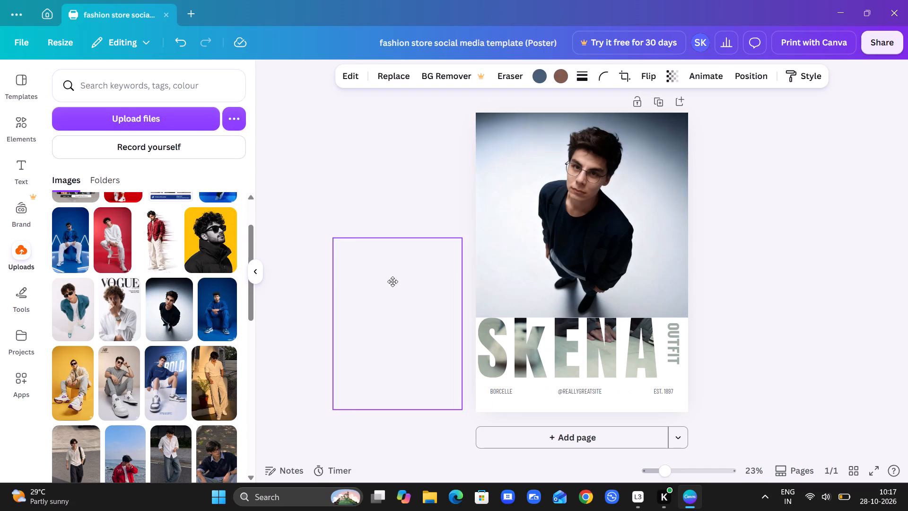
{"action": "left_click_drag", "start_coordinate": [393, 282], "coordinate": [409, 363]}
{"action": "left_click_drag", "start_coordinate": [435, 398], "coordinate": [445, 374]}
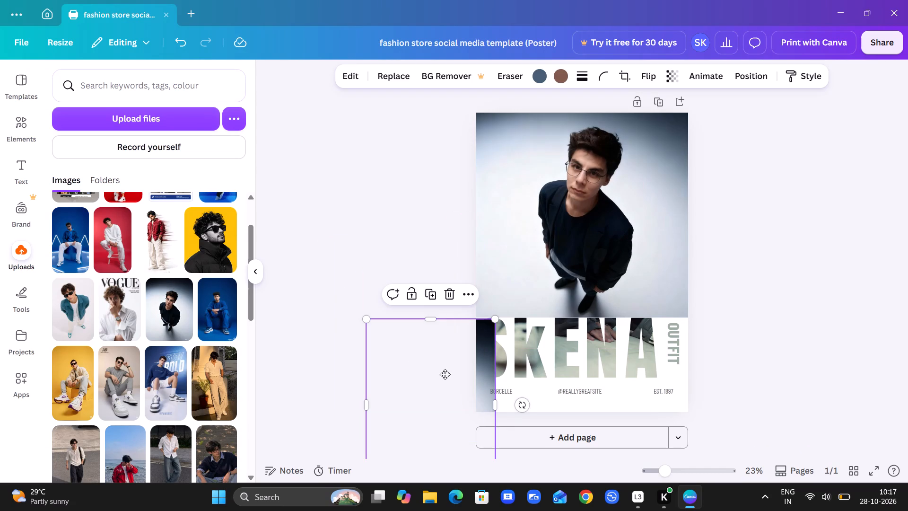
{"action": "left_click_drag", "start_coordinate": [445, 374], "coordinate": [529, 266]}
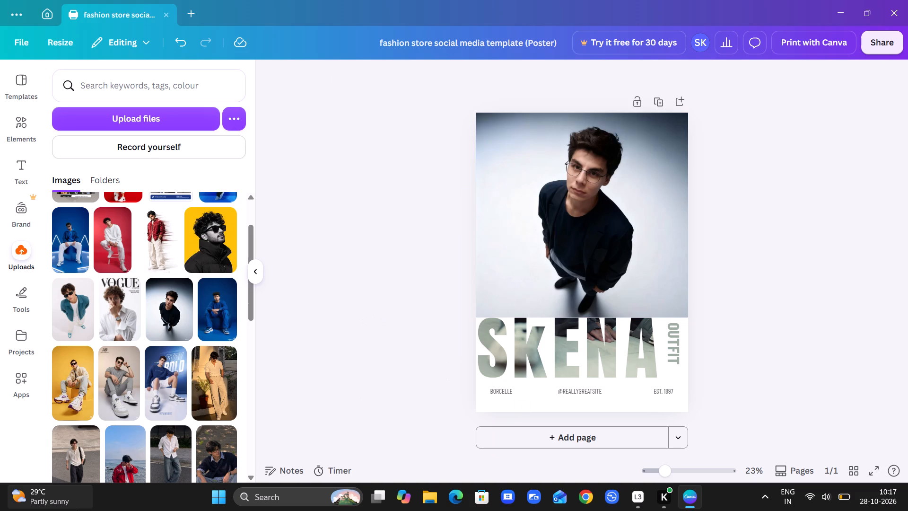
Replace the main photo with the uploaded photo of the man in the white T-shirt with a red spider.
{"action": "scroll", "coordinate": [77, 510], "scroll_direction": "down", "scroll_amount": 2}
{"action": "scroll", "coordinate": [84, 380], "scroll_direction": "down", "scroll_amount": 3}
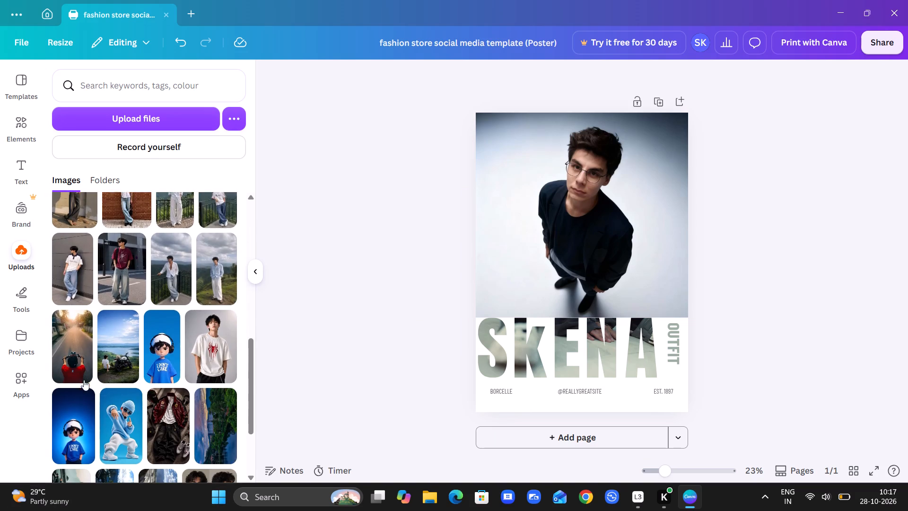
{"action": "scroll", "coordinate": [84, 380], "scroll_direction": "down", "scroll_amount": 1}
{"action": "scroll", "coordinate": [84, 380], "scroll_direction": "up", "scroll_amount": 1}
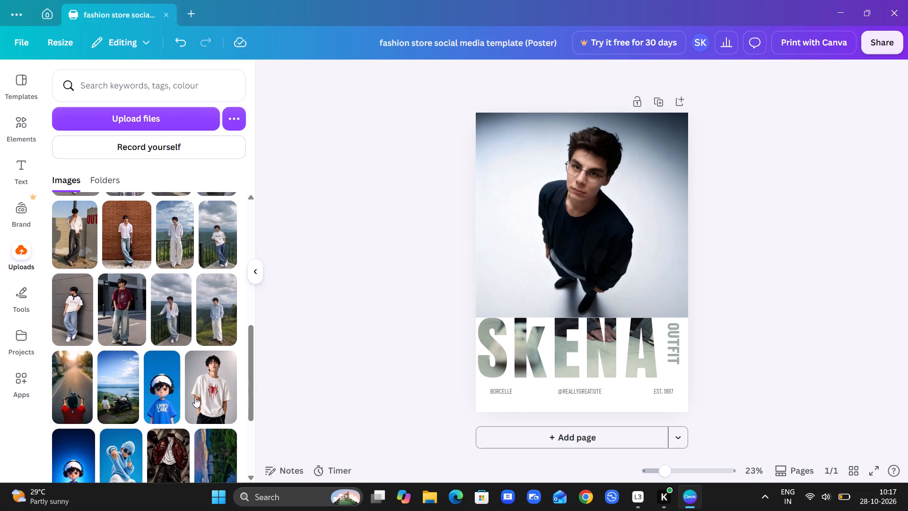
{"action": "left_click_drag", "start_coordinate": [215, 391], "coordinate": [490, 193]}
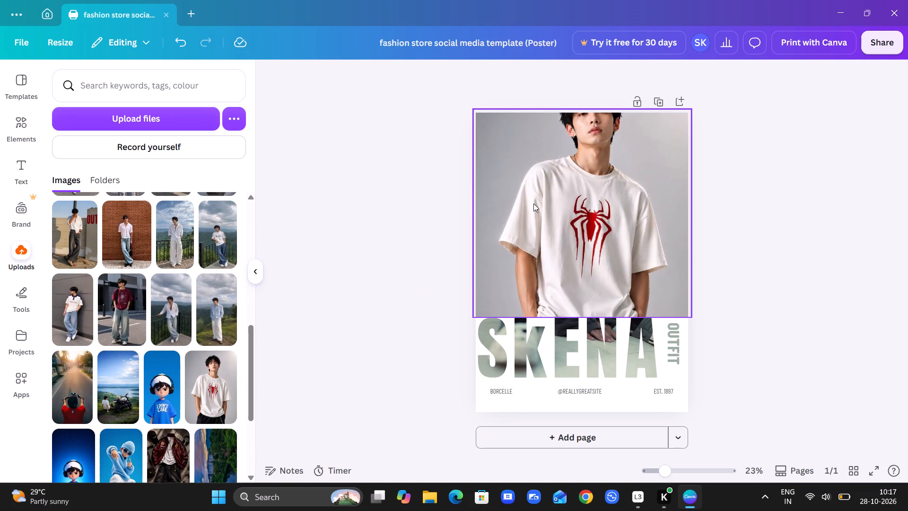
Lower the spider T-shirt photo within its crop so the man's whole head shows above the SKENA title.
{"action": "double_click", "coordinate": [575, 234]}
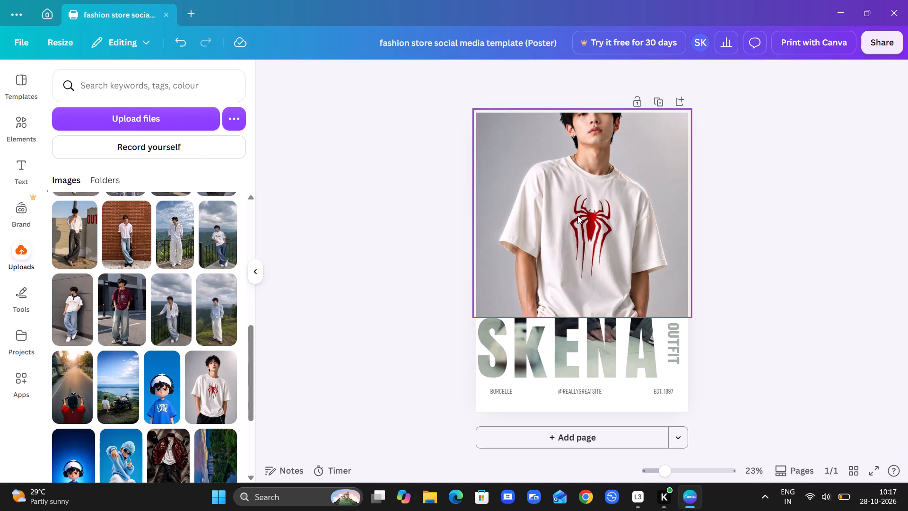
{"action": "double_click", "coordinate": [577, 216]}
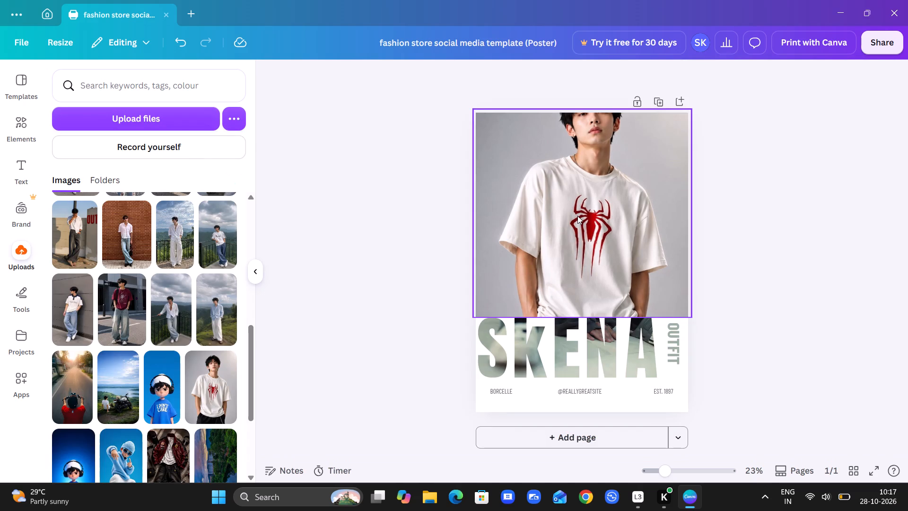
{"action": "left_click", "coordinate": [577, 216]}
{"action": "double_click", "coordinate": [577, 216]}
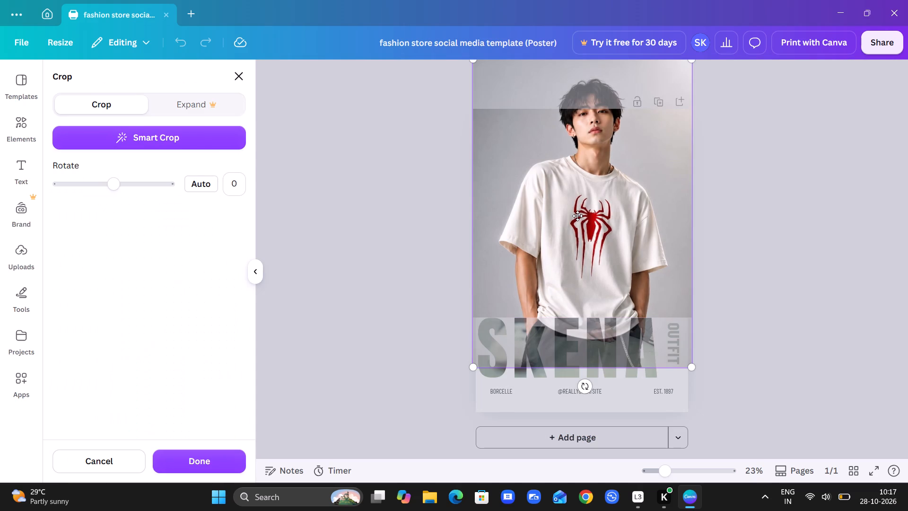
{"action": "left_click_drag", "start_coordinate": [577, 216], "coordinate": [574, 265]}
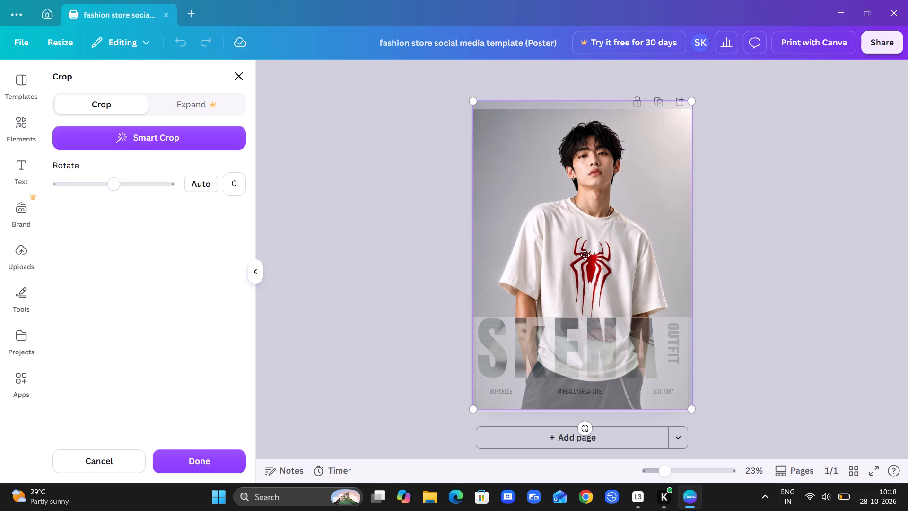
{"action": "left_click", "coordinate": [586, 249]}
{"action": "left_click", "coordinate": [708, 232]}
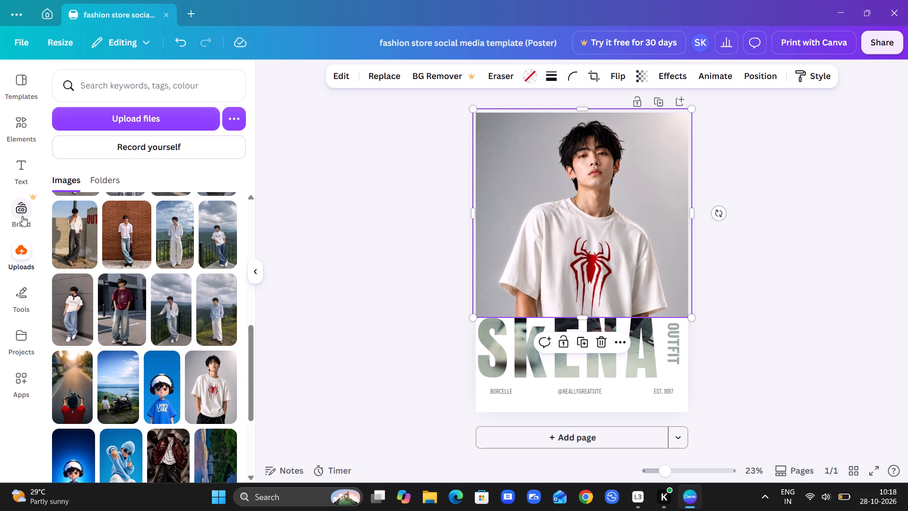
Add the recently used Diskon 50% text combination over the poster's main photo.
{"action": "left_click", "coordinate": [13, 151]}
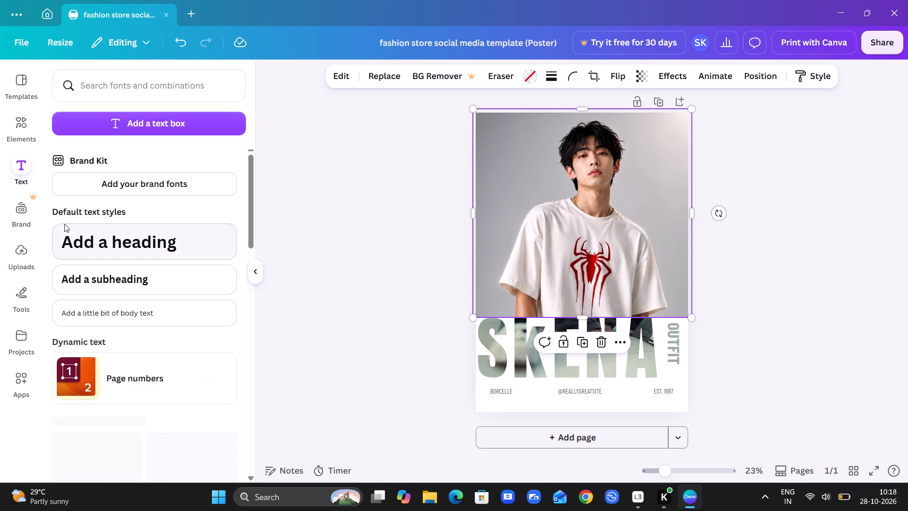
{"action": "scroll", "coordinate": [109, 278], "scroll_direction": "down", "scroll_amount": 3}
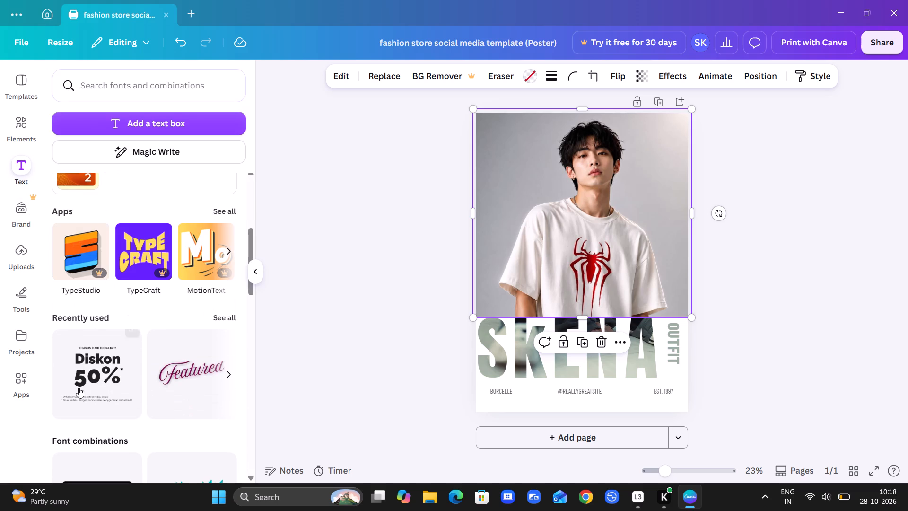
{"action": "left_click", "coordinate": [79, 388]}
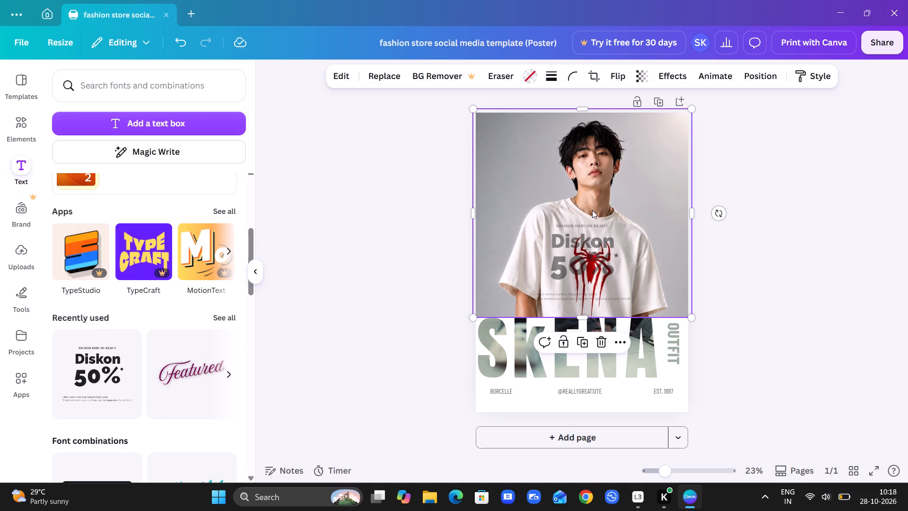
{"action": "left_click_drag", "start_coordinate": [602, 250], "coordinate": [584, 215]}
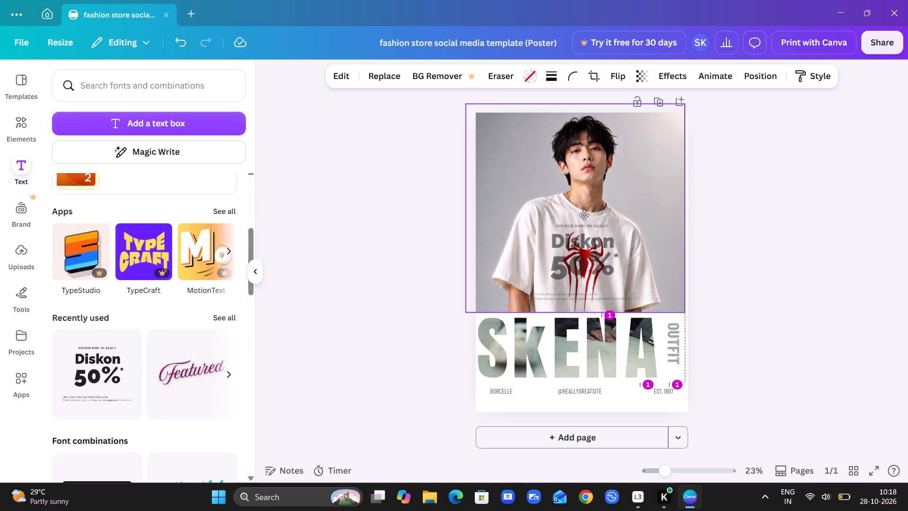
{"action": "left_click_drag", "start_coordinate": [584, 215], "coordinate": [607, 243]}
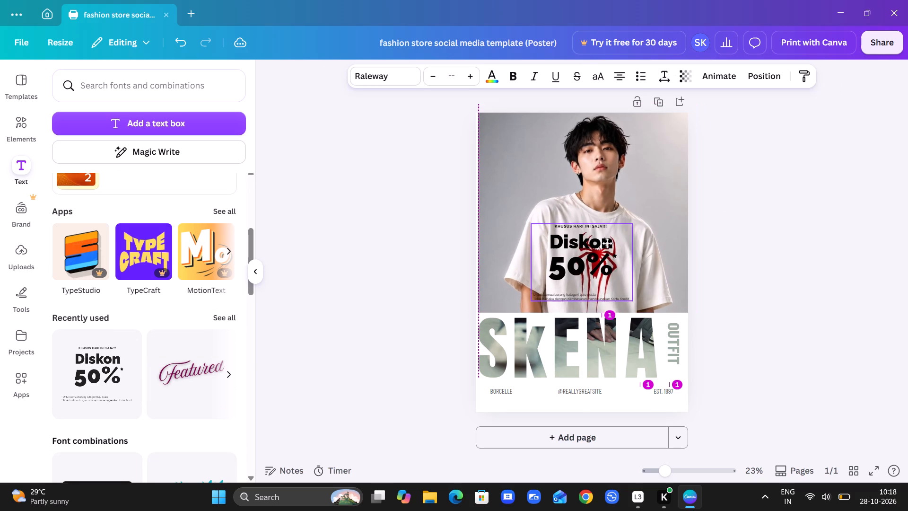
{"action": "left_click_drag", "start_coordinate": [607, 243], "coordinate": [602, 243]}
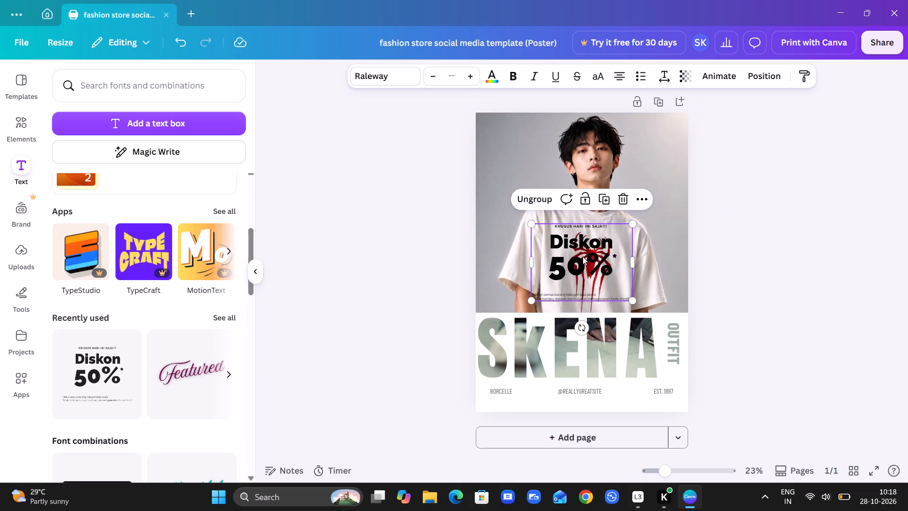
Move the Diskon 50% text group to the photo's upper-left corner beside the man's head and shrink it slightly.
{"action": "left_click_drag", "start_coordinate": [587, 256], "coordinate": [522, 157]}
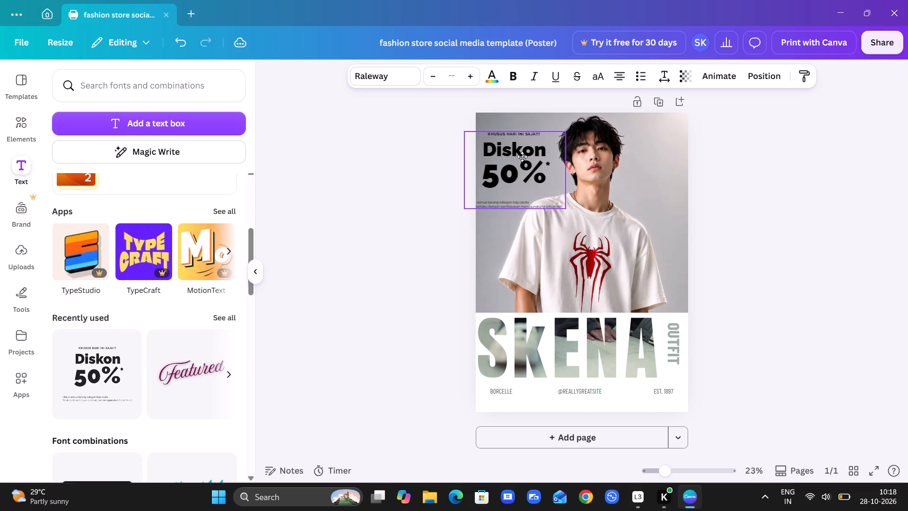
{"action": "left_click_drag", "start_coordinate": [522, 157], "coordinate": [524, 155]}
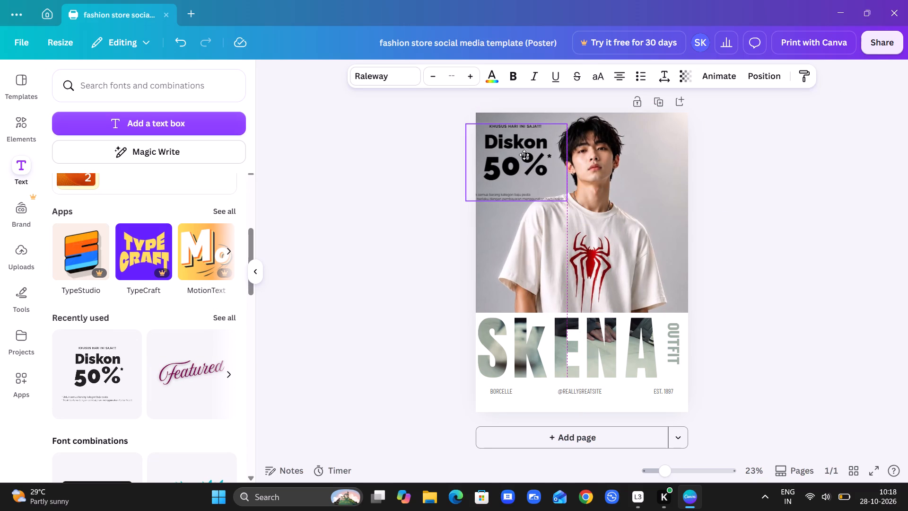
{"action": "left_click_drag", "start_coordinate": [524, 155], "coordinate": [527, 150]}
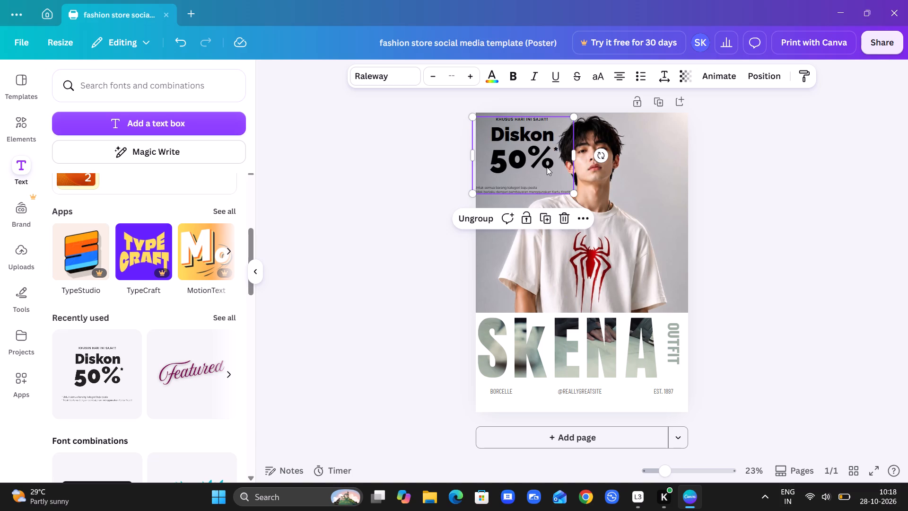
{"action": "left_click", "coordinate": [571, 195]}
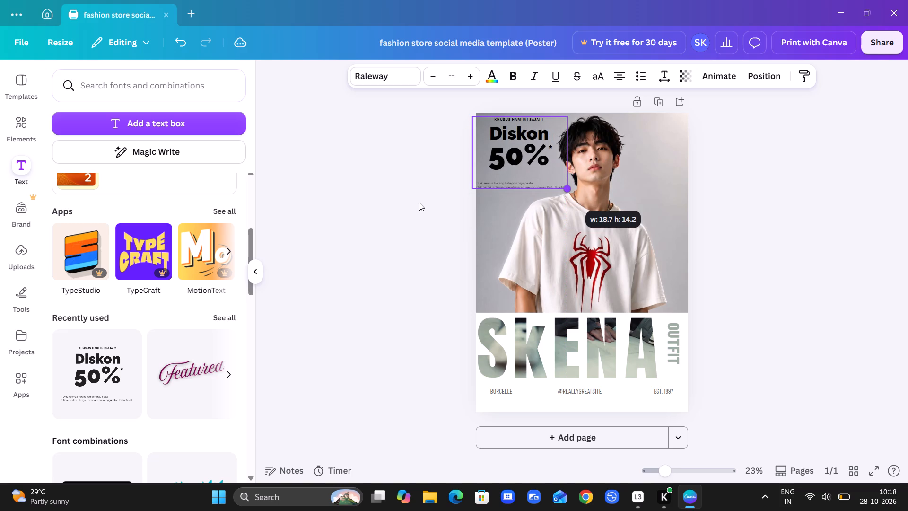
{"action": "left_click", "coordinate": [419, 203]}
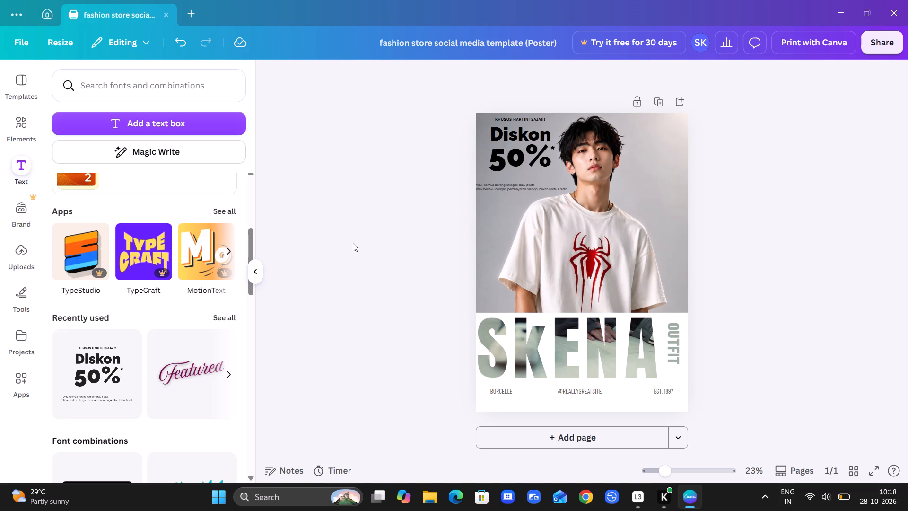
Add the recently used Featured text style, reduce it to size 104, and place it at the photo's right edge beside the man's neck.
{"action": "left_click", "coordinate": [191, 374]}
{"action": "left_click_drag", "start_coordinate": [566, 256], "coordinate": [560, 214]}
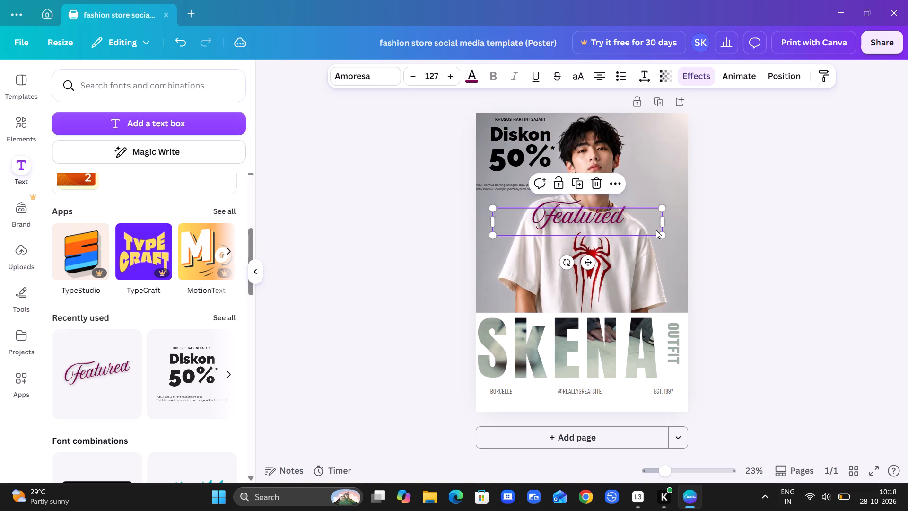
{"action": "left_click_drag", "start_coordinate": [663, 230], "coordinate": [608, 230]}
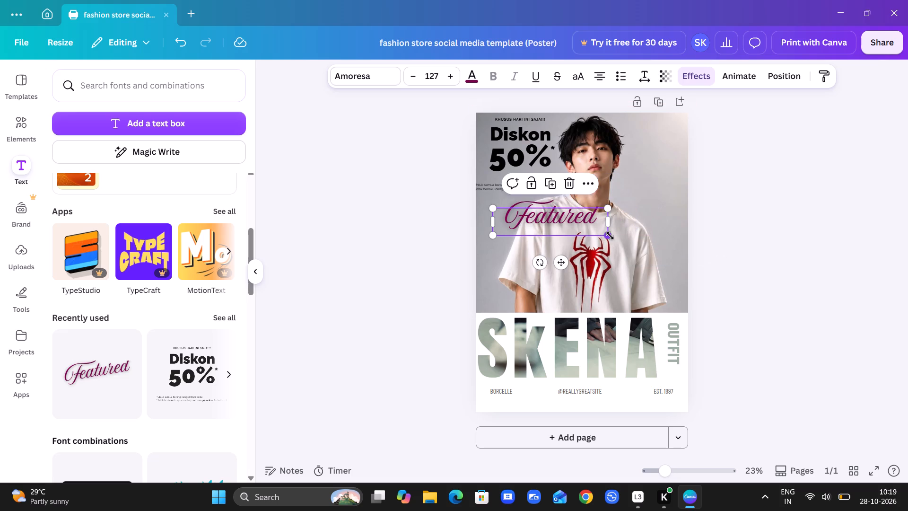
{"action": "left_click_drag", "start_coordinate": [610, 236], "coordinate": [588, 234]}
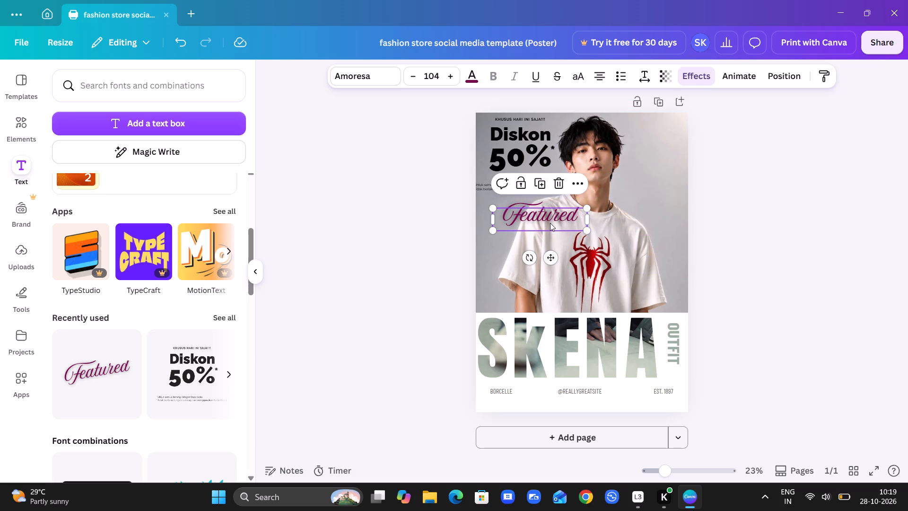
{"action": "left_click_drag", "start_coordinate": [545, 220], "coordinate": [648, 197]}
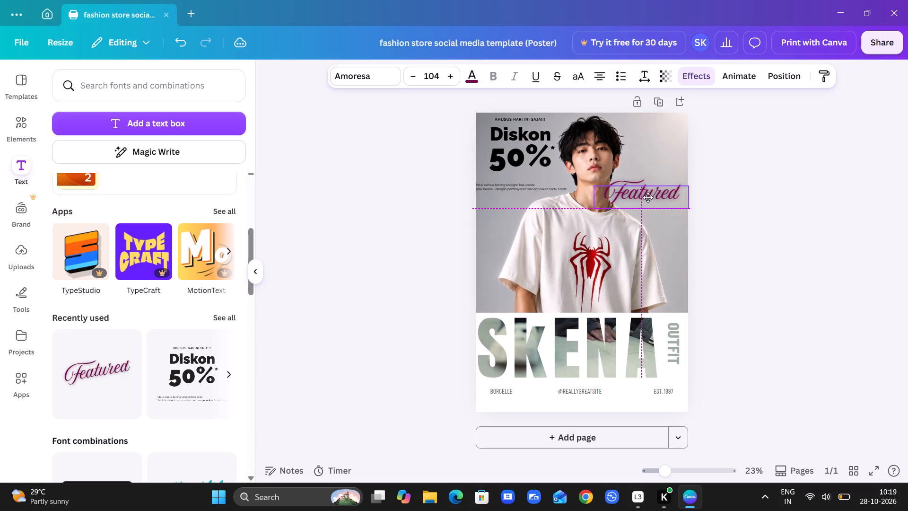
{"action": "left_click_drag", "start_coordinate": [648, 197], "coordinate": [653, 195]}
{"action": "left_click", "coordinate": [717, 208]}
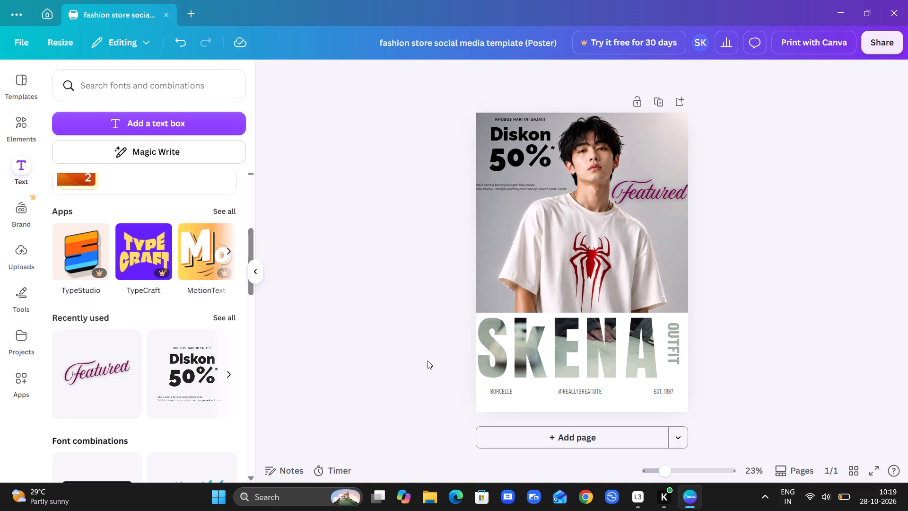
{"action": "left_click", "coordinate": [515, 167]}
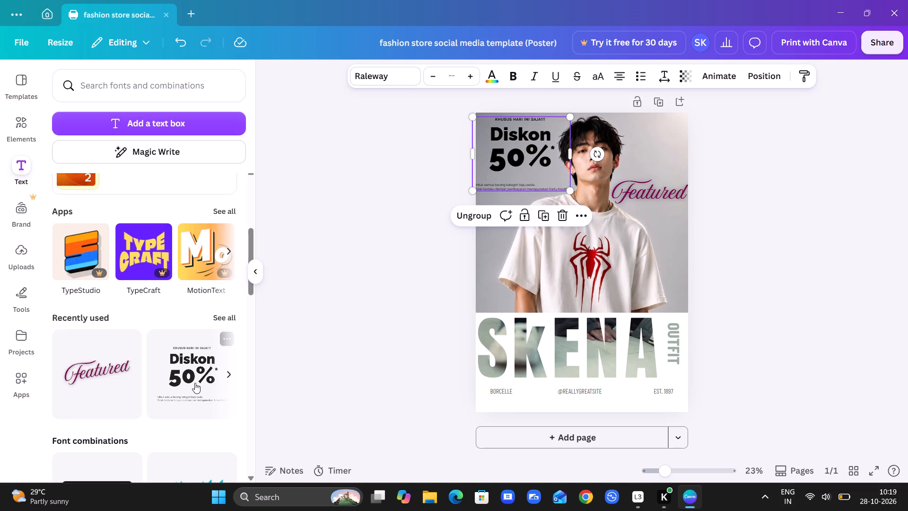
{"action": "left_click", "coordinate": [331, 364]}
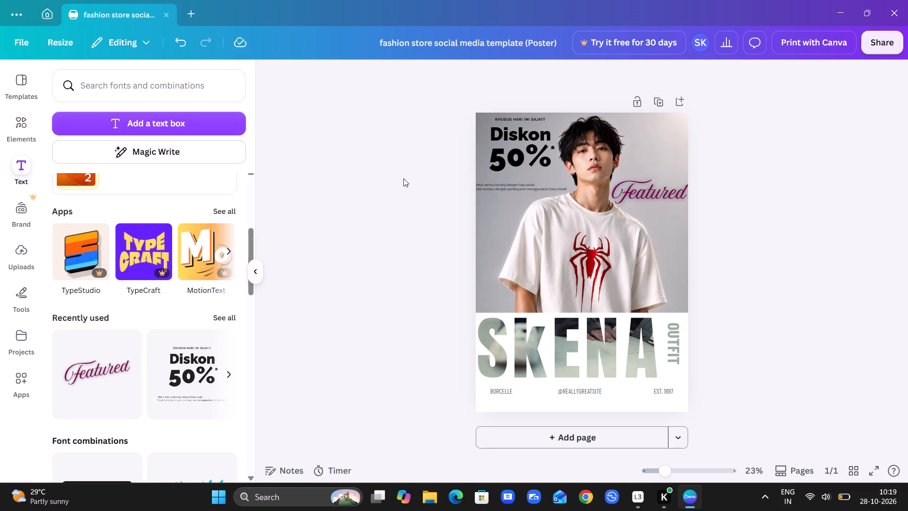
Shrink the spider T-shirt photo slightly to a width of 42.9 and a height of 40.9.
{"action": "left_click", "coordinate": [530, 248]}
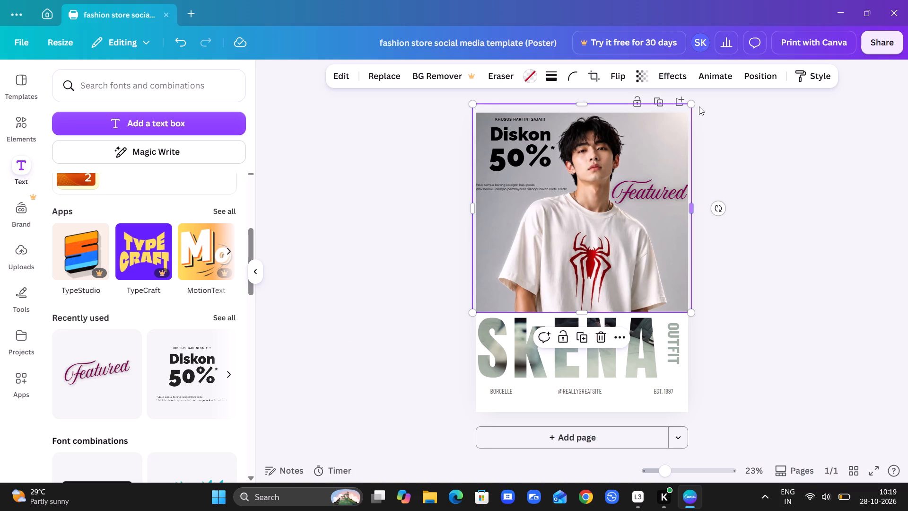
{"action": "left_click", "coordinate": [694, 103]}
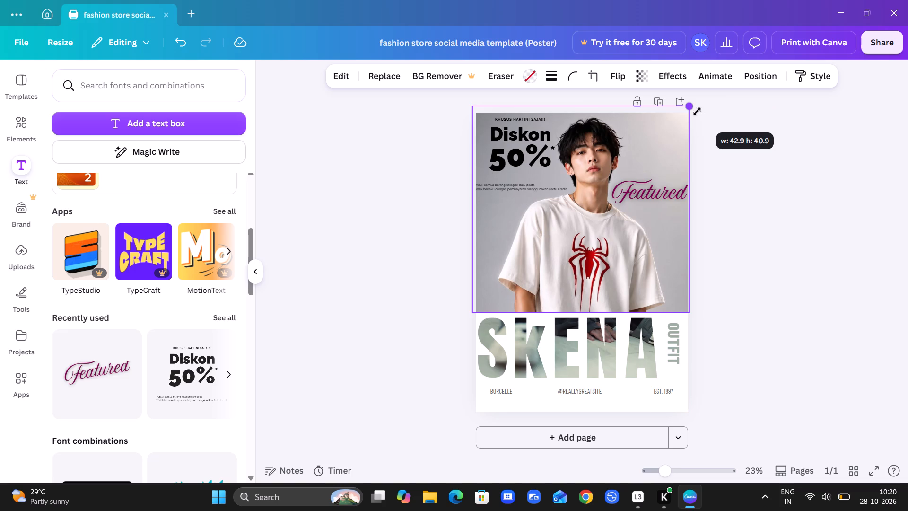
Shrink the Diskon 50% text group slightly and shift it just inside the poster's left edge beside the man's head.
{"action": "left_click", "coordinate": [523, 161]}
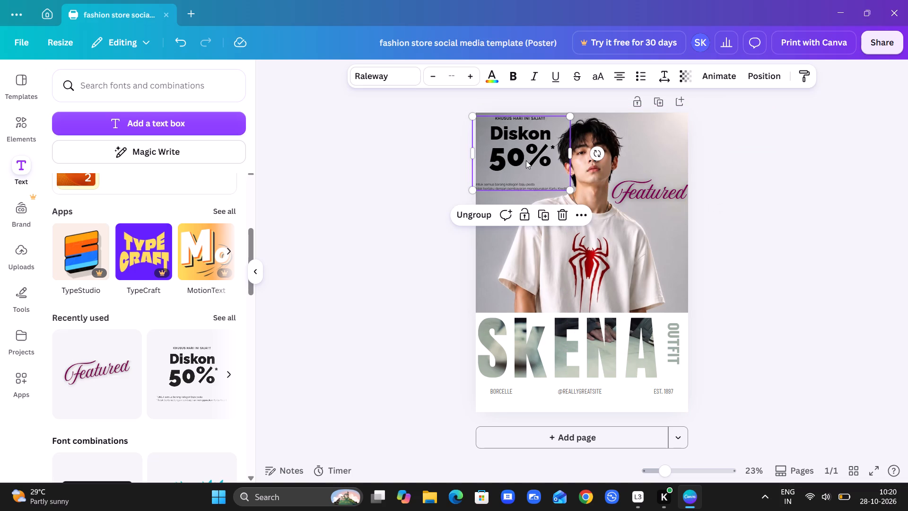
{"action": "left_click_drag", "start_coordinate": [567, 118], "coordinate": [556, 127]}
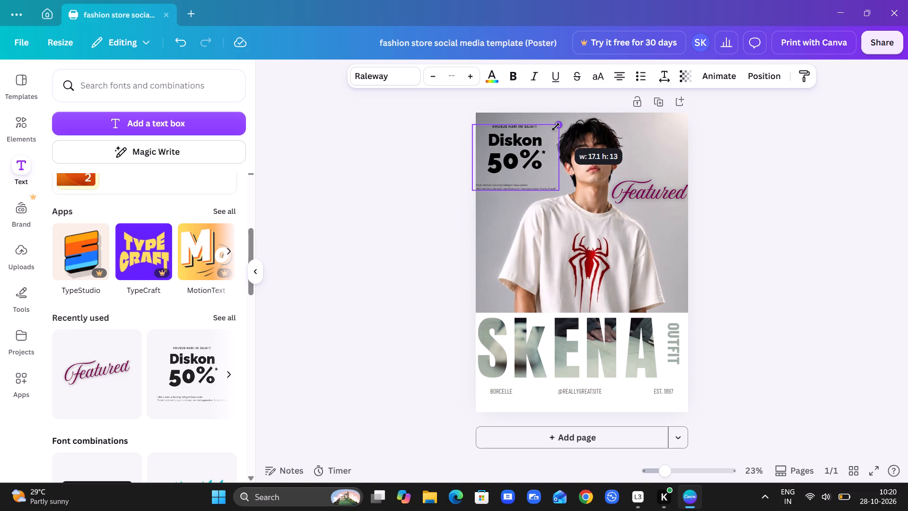
{"action": "left_click_drag", "start_coordinate": [556, 127], "coordinate": [562, 125]}
{"action": "left_click_drag", "start_coordinate": [523, 144], "coordinate": [525, 144]}
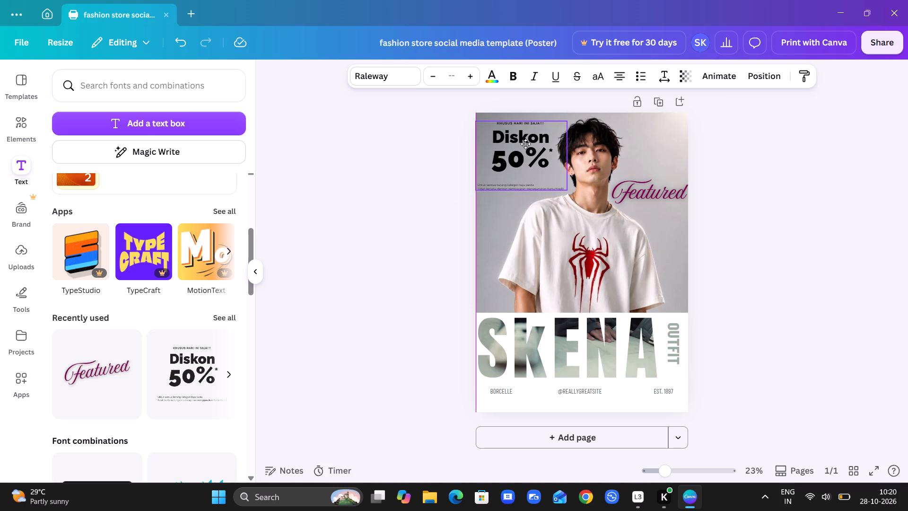
{"action": "left_click_drag", "start_coordinate": [525, 144], "coordinate": [529, 146]}
{"action": "left_click", "coordinate": [743, 197]}
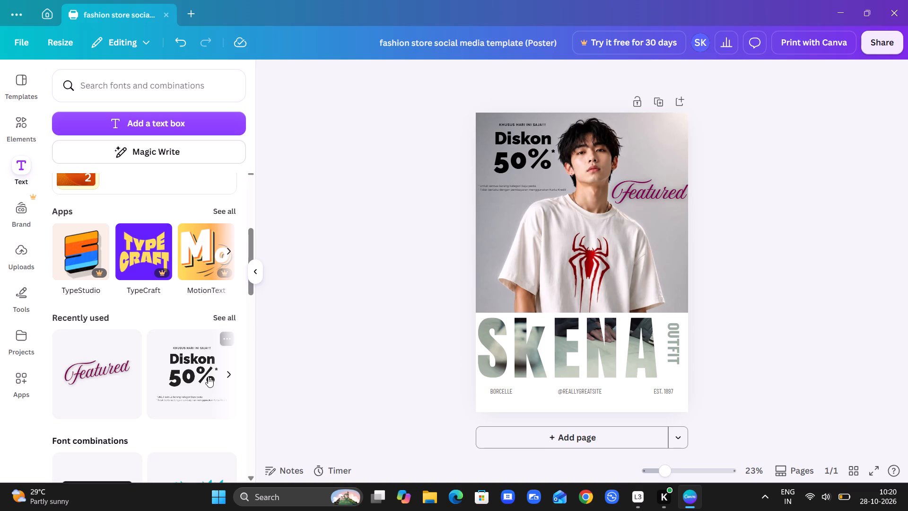
Add the orange and blue Bold Moves font combination over the T-shirt's sleeve, beside the spider print.
{"action": "scroll", "coordinate": [208, 377], "scroll_direction": "down", "scroll_amount": 3}
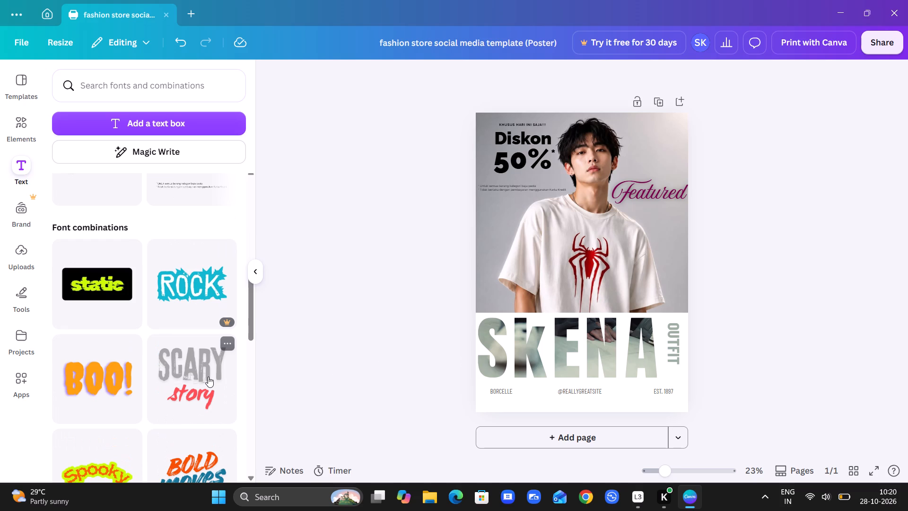
{"action": "scroll", "coordinate": [178, 413], "scroll_direction": "down", "scroll_amount": 1}
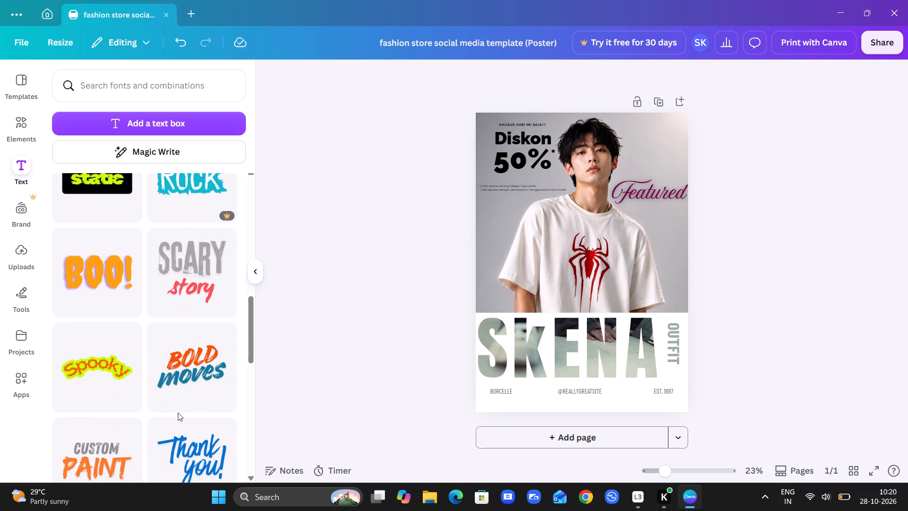
{"action": "left_click_drag", "start_coordinate": [195, 383], "coordinate": [538, 211]}
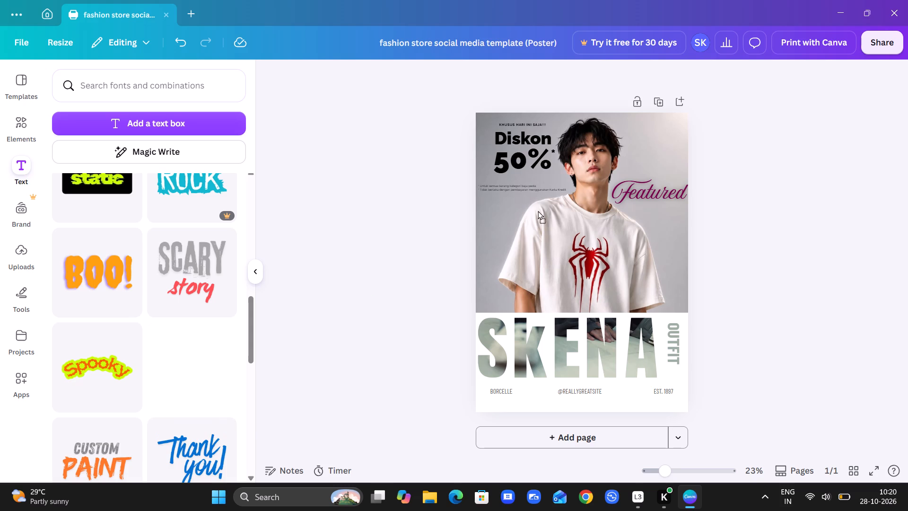
{"action": "left_click_drag", "start_coordinate": [538, 211], "coordinate": [522, 212]}
{"action": "left_click_drag", "start_coordinate": [546, 210], "coordinate": [533, 224]}
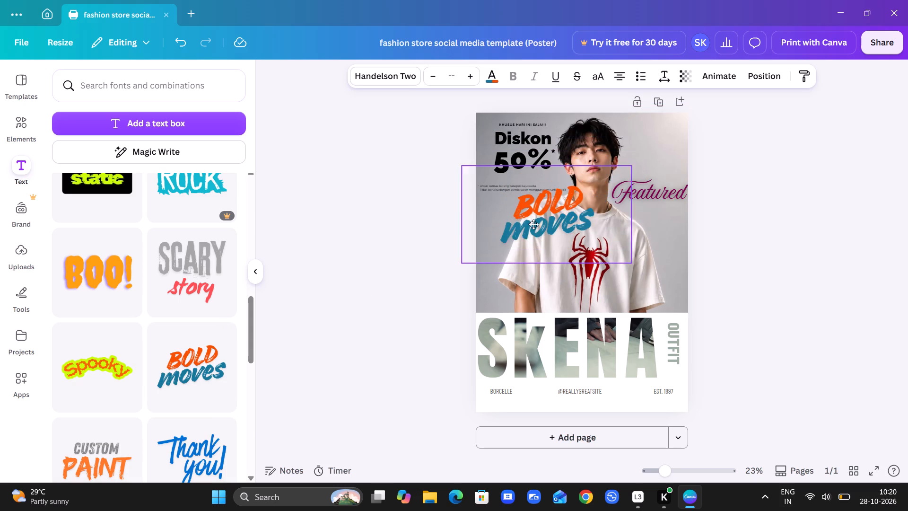
{"action": "left_click_drag", "start_coordinate": [533, 224], "coordinate": [512, 236]}
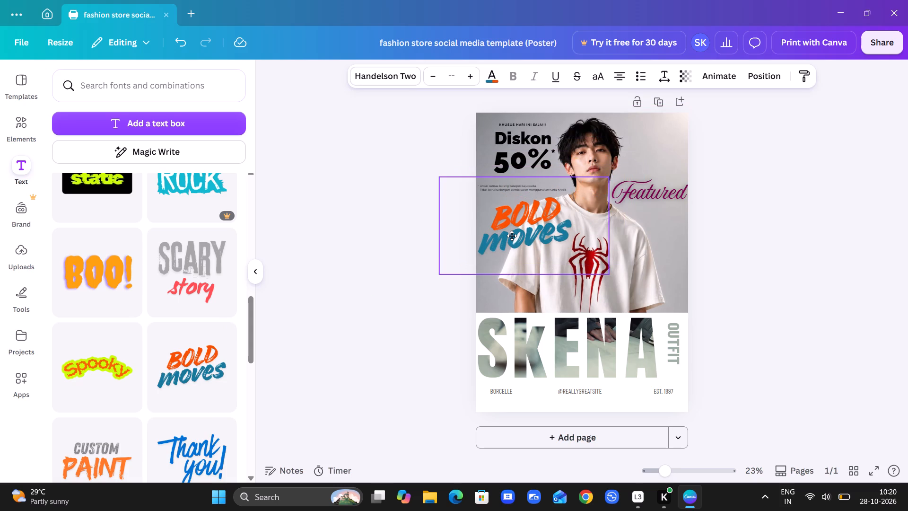
{"action": "left_click_drag", "start_coordinate": [512, 236], "coordinate": [522, 236]}
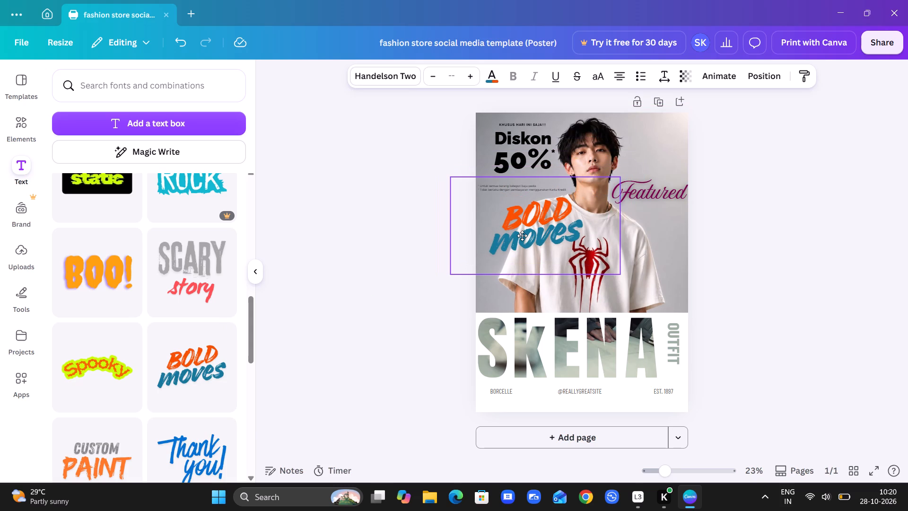
{"action": "left_click_drag", "start_coordinate": [522, 236], "coordinate": [524, 241]}
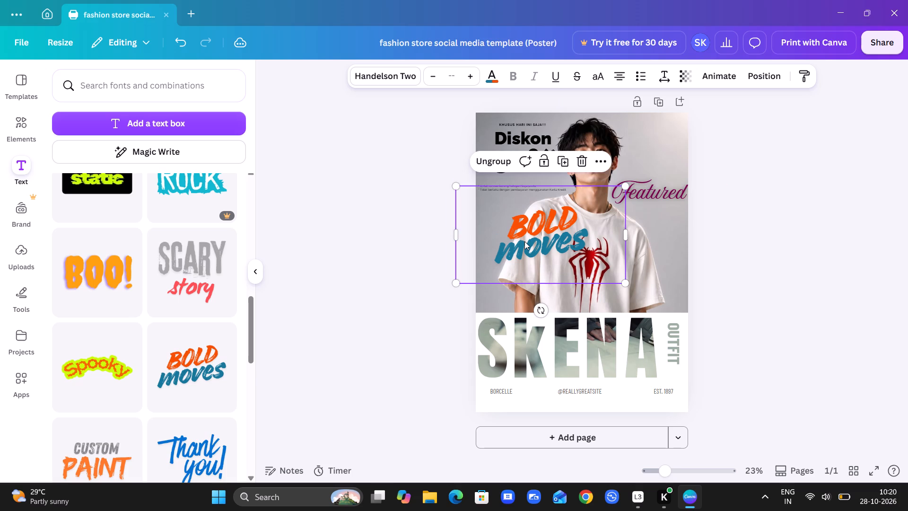
Remove the five SKENA letter images from the poster by moving them off the page, keeping the OUTFIT text.
{"action": "left_click_drag", "start_coordinate": [450, 310], "coordinate": [723, 387]}
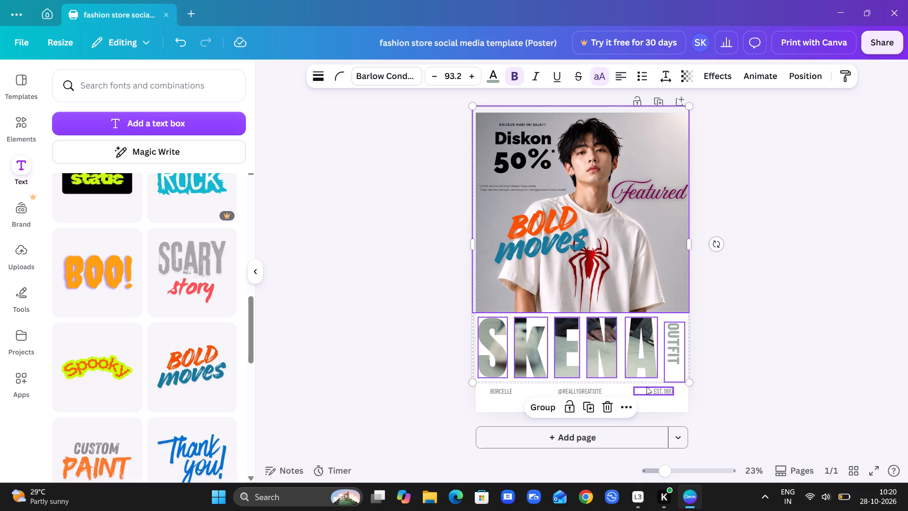
{"action": "left_click", "coordinate": [646, 387]}
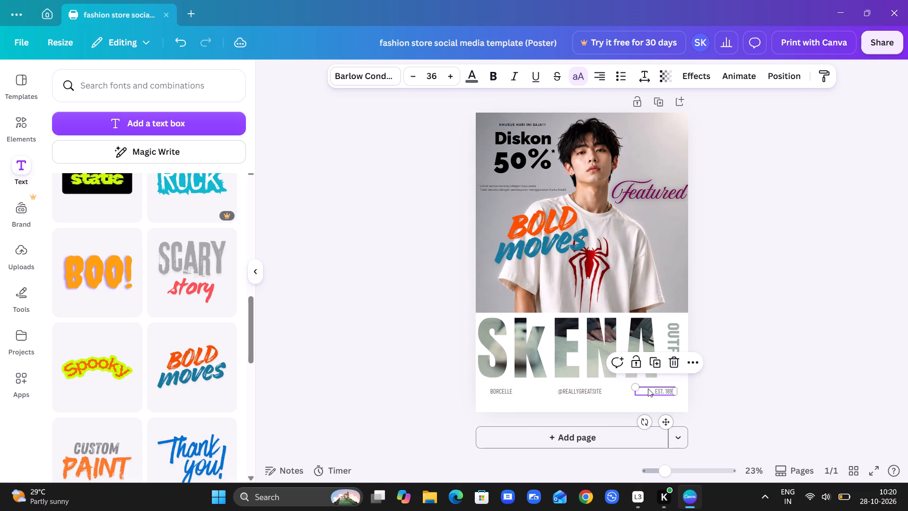
{"action": "left_click", "coordinate": [576, 361]}
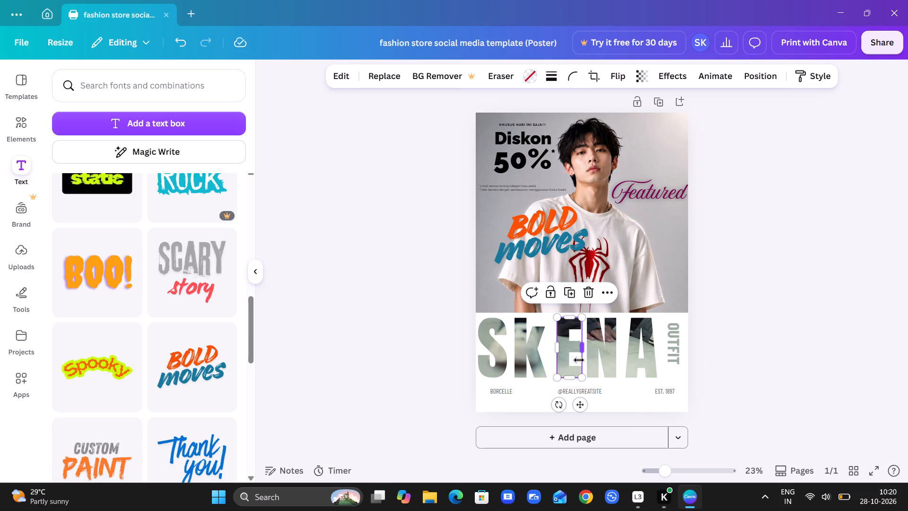
{"action": "left_click_drag", "start_coordinate": [579, 360], "coordinate": [843, 313]}
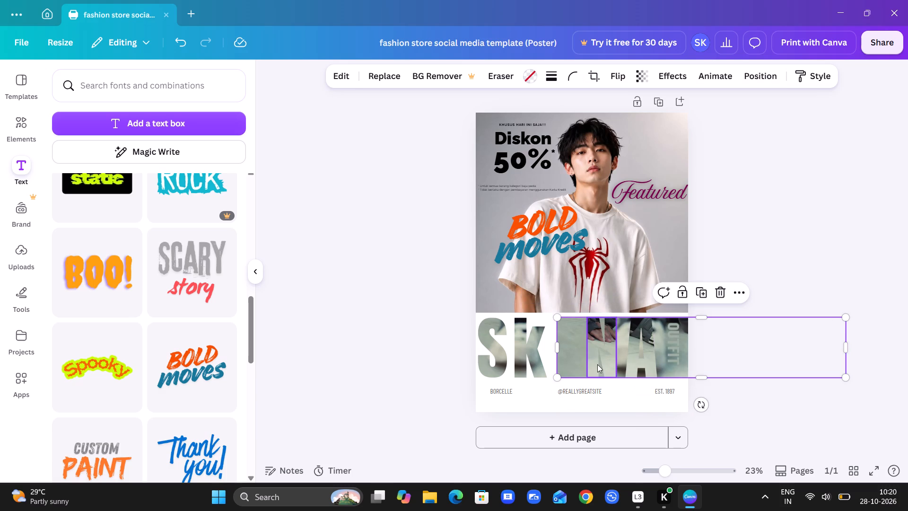
{"action": "left_click_drag", "start_coordinate": [597, 364], "coordinate": [874, 176]}
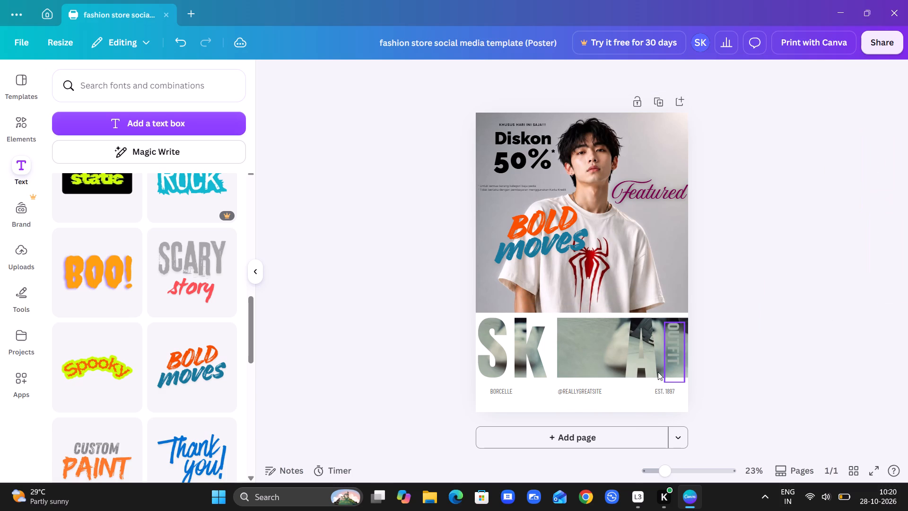
{"action": "left_click_drag", "start_coordinate": [634, 358], "coordinate": [863, 202]}
{"action": "left_click_drag", "start_coordinate": [622, 328], "coordinate": [902, 149]}
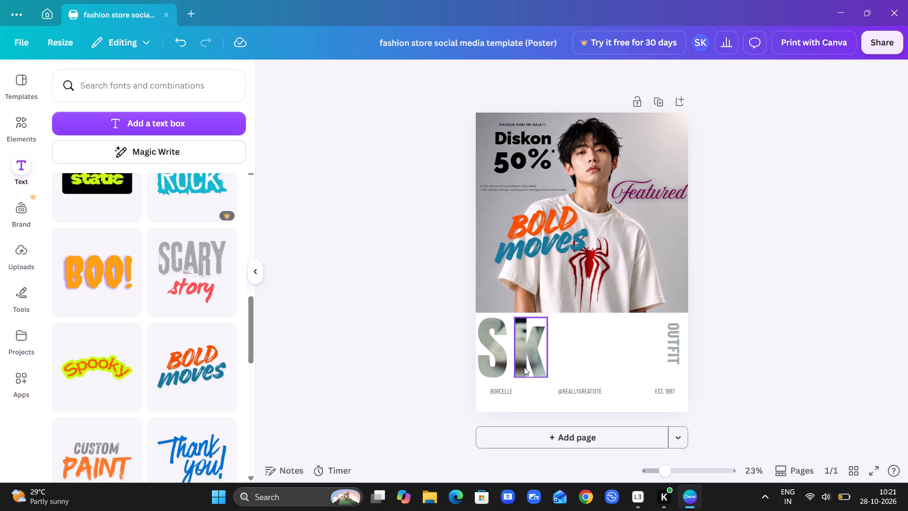
{"action": "left_click_drag", "start_coordinate": [524, 367], "coordinate": [401, 353]}
{"action": "left_click_drag", "start_coordinate": [492, 349], "coordinate": [361, 344]}
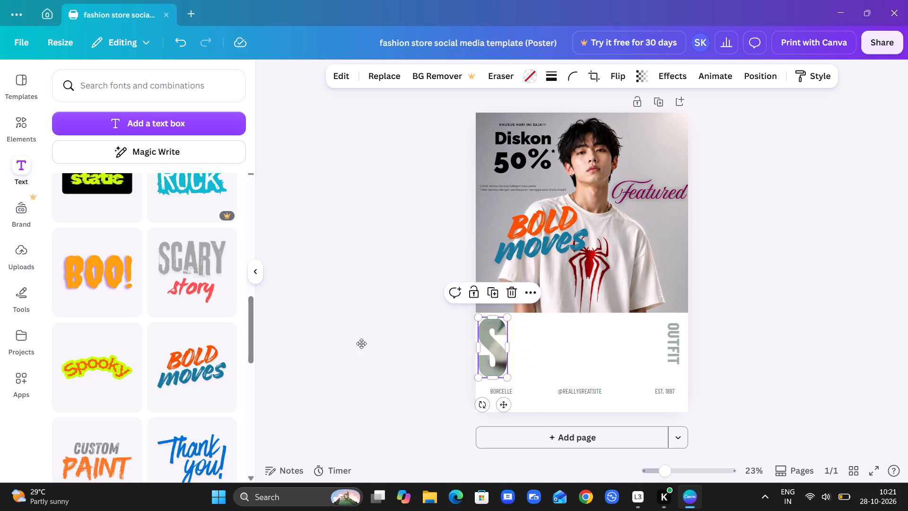
{"action": "left_click_drag", "start_coordinate": [361, 344], "coordinate": [341, 346]}
Move the Bold Moves text into the white area below the photo, enlarge it slightly, and place it above the BORCELLE footer line.
{"action": "left_click_drag", "start_coordinate": [553, 227], "coordinate": [554, 340]}
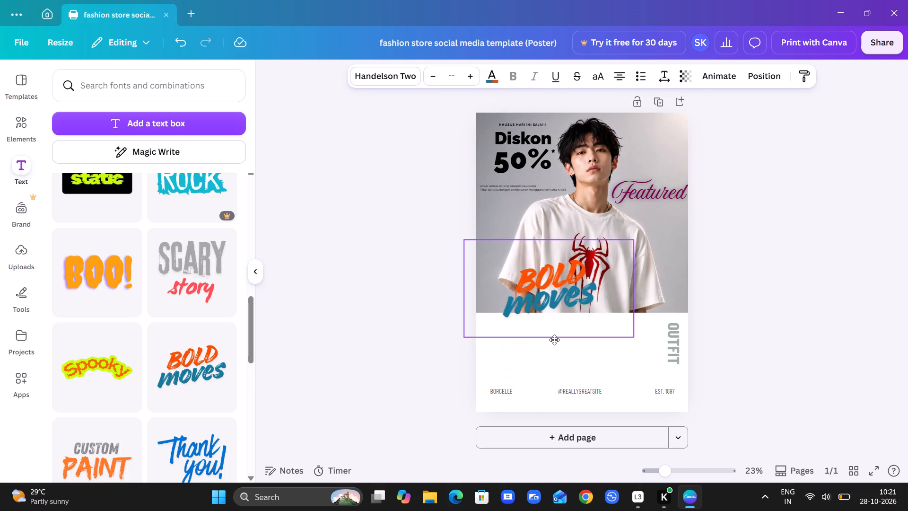
{"action": "left_click_drag", "start_coordinate": [554, 340], "coordinate": [554, 337]}
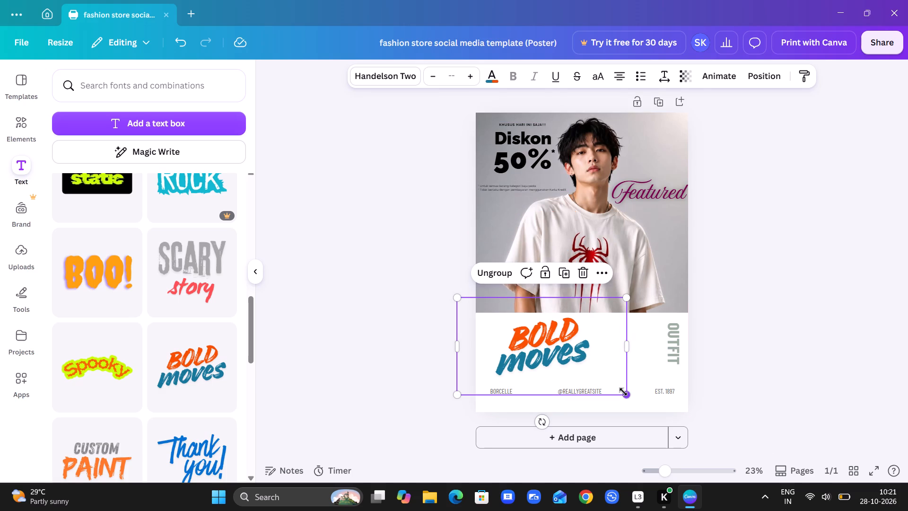
{"action": "left_click_drag", "start_coordinate": [623, 392], "coordinate": [653, 397]}
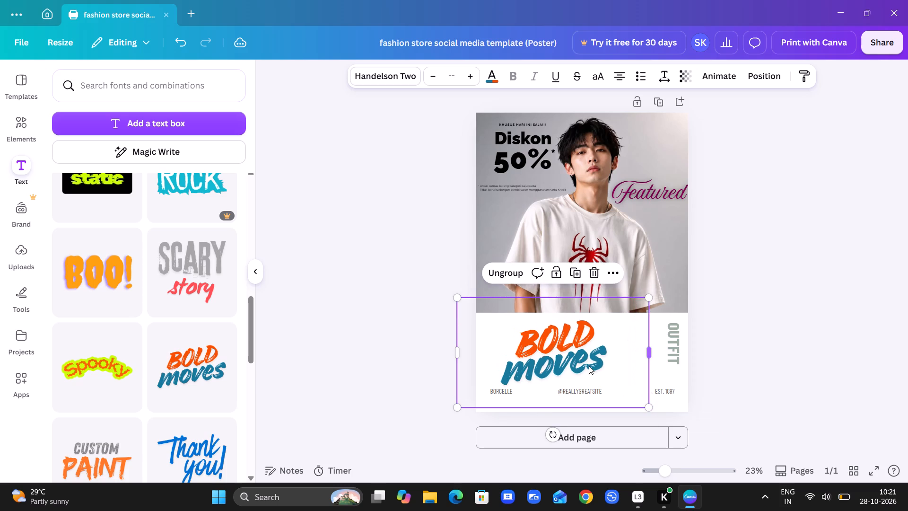
{"action": "left_click_drag", "start_coordinate": [589, 366], "coordinate": [585, 363]}
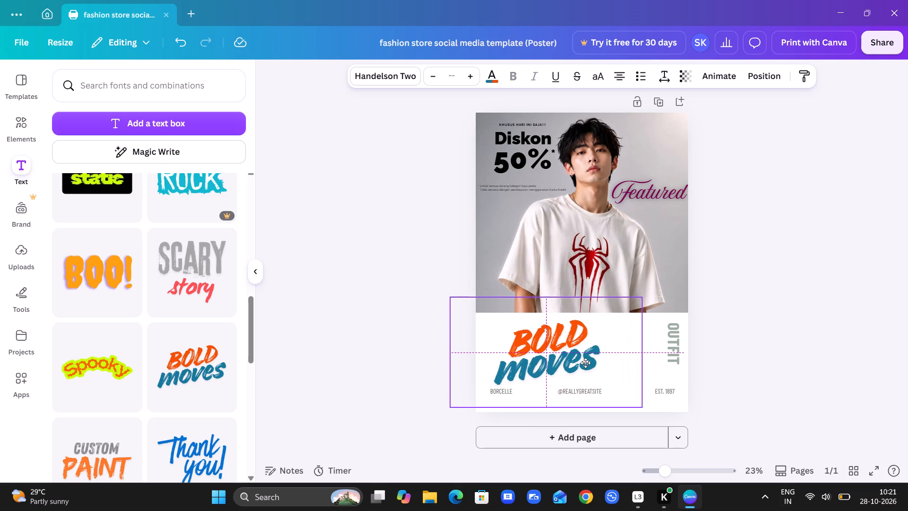
{"action": "left_click_drag", "start_coordinate": [585, 363], "coordinate": [585, 361]}
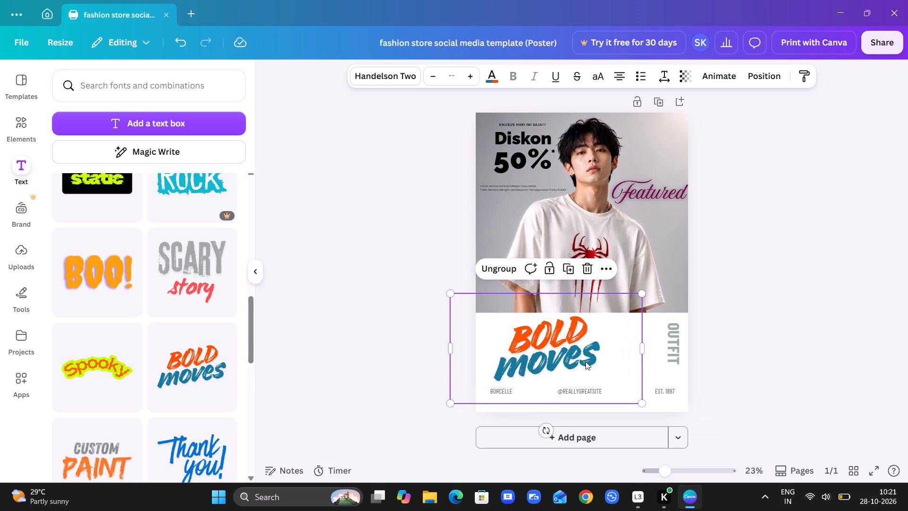
{"action": "left_click", "coordinate": [369, 362]}
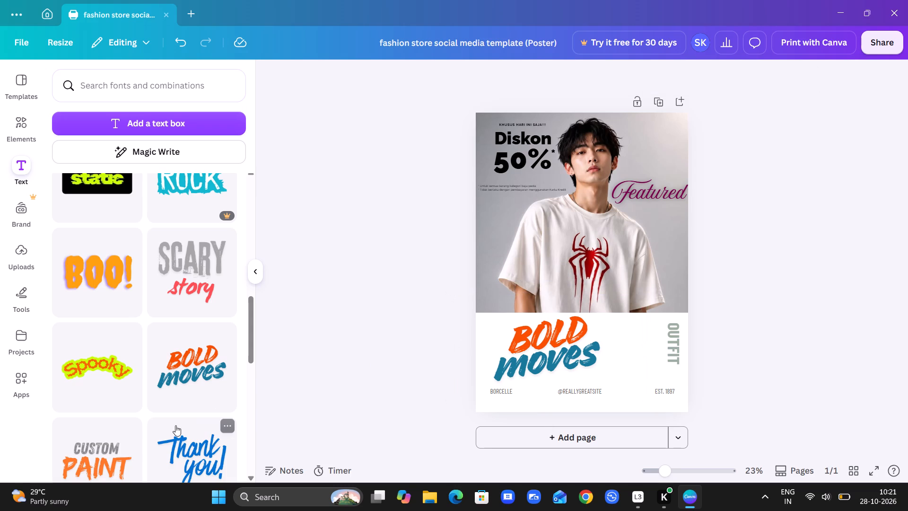
Add the glowing purple Now Open! font combination to the poster, over the shoulder of the man's T-shirt.
{"action": "scroll", "coordinate": [175, 425], "scroll_direction": "down", "scroll_amount": 2}
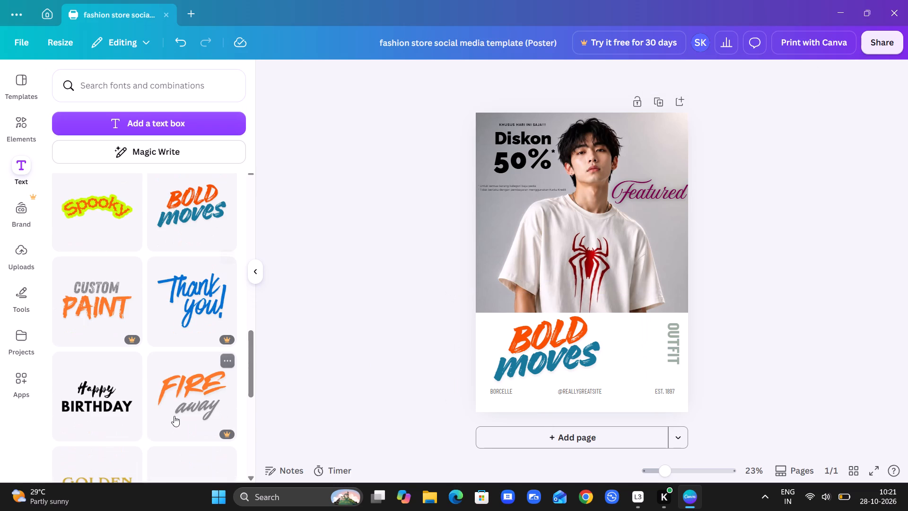
{"action": "scroll", "coordinate": [174, 416], "scroll_direction": "down", "scroll_amount": 2}
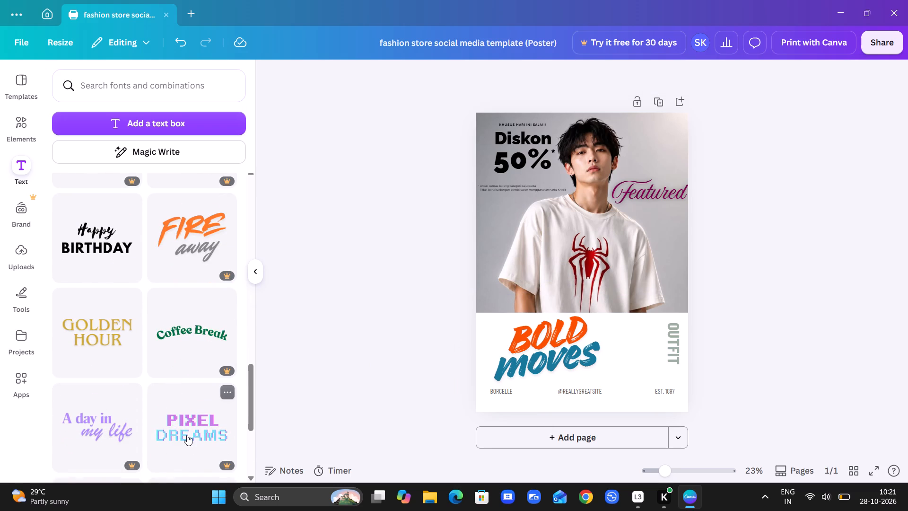
{"action": "scroll", "coordinate": [120, 394], "scroll_direction": "down", "scroll_amount": 2}
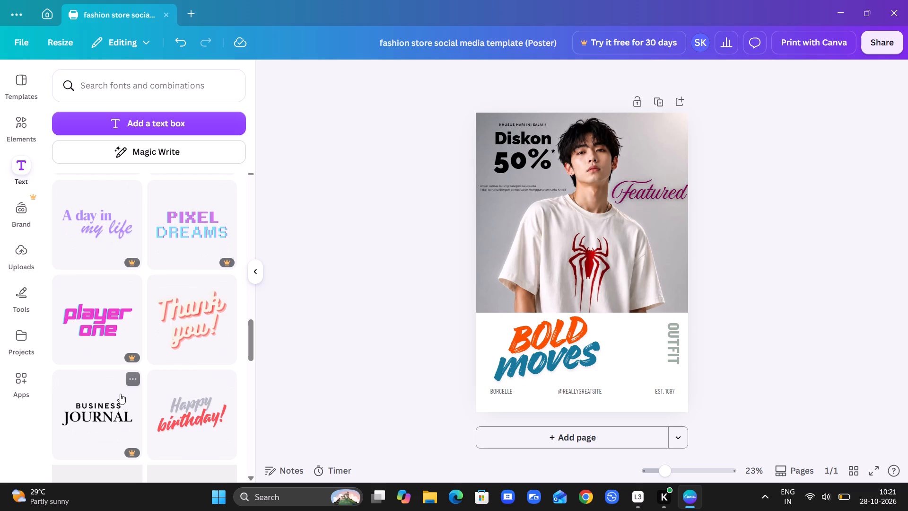
{"action": "scroll", "coordinate": [120, 394], "scroll_direction": "down", "scroll_amount": 1}
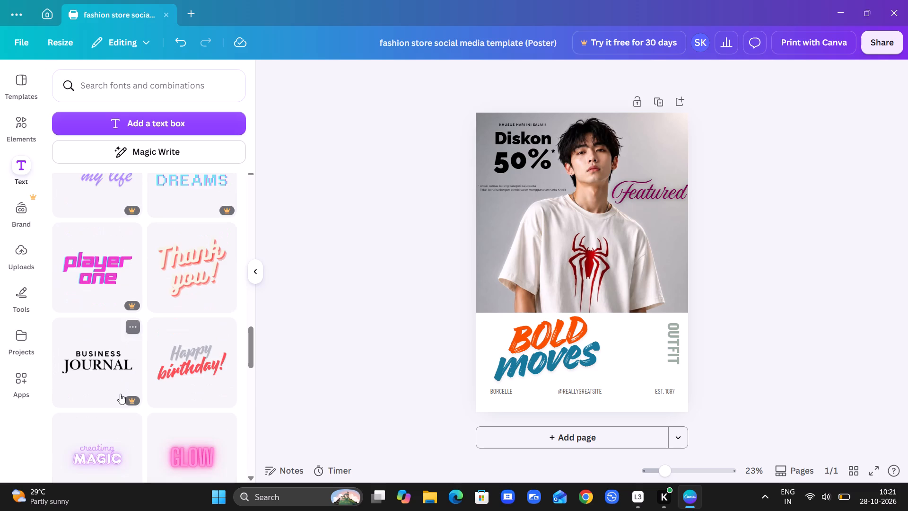
{"action": "scroll", "coordinate": [120, 394], "scroll_direction": "down", "scroll_amount": 1}
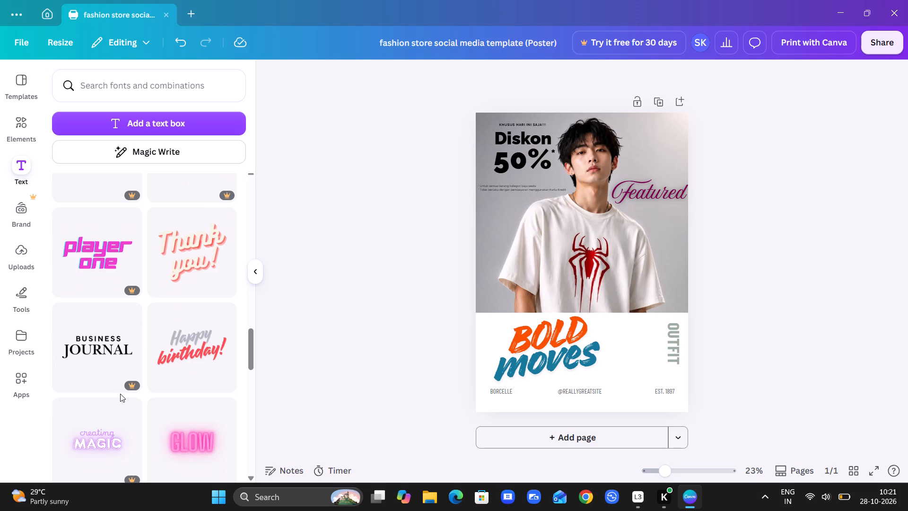
{"action": "scroll", "coordinate": [167, 341], "scroll_direction": "down", "scroll_amount": 4}
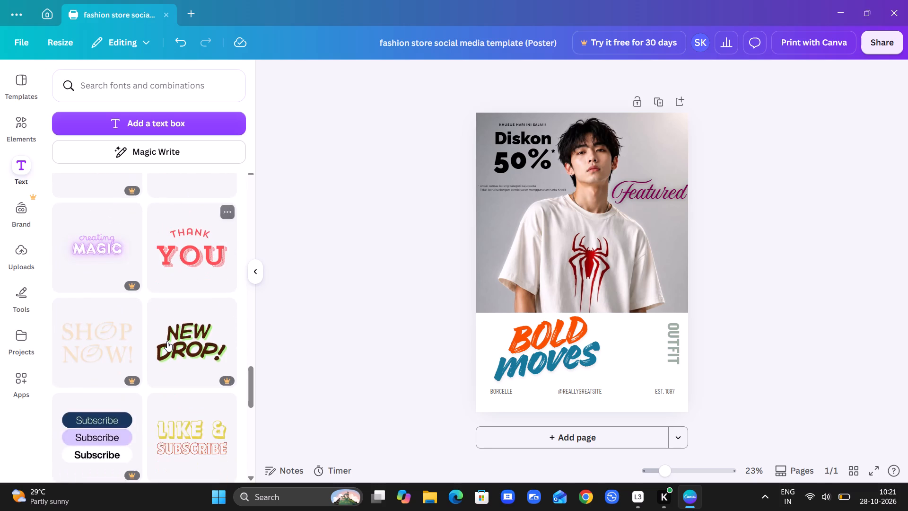
{"action": "scroll", "coordinate": [167, 341], "scroll_direction": "down", "scroll_amount": 2}
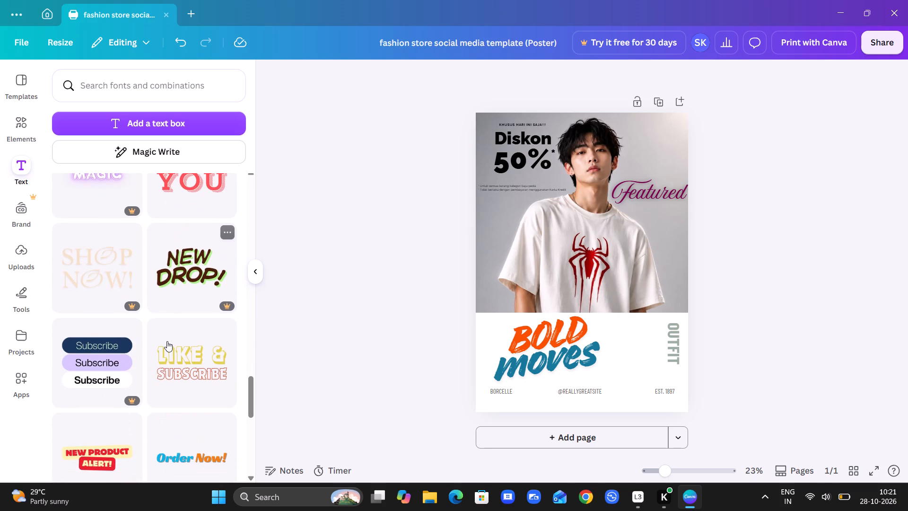
{"action": "scroll", "coordinate": [167, 341], "scroll_direction": "down", "scroll_amount": 2}
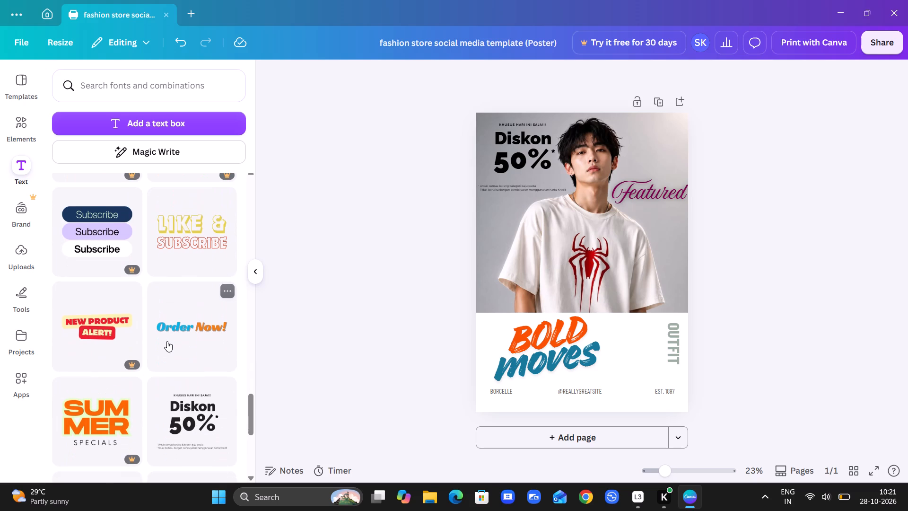
{"action": "scroll", "coordinate": [167, 341], "scroll_direction": "down", "scroll_amount": 2}
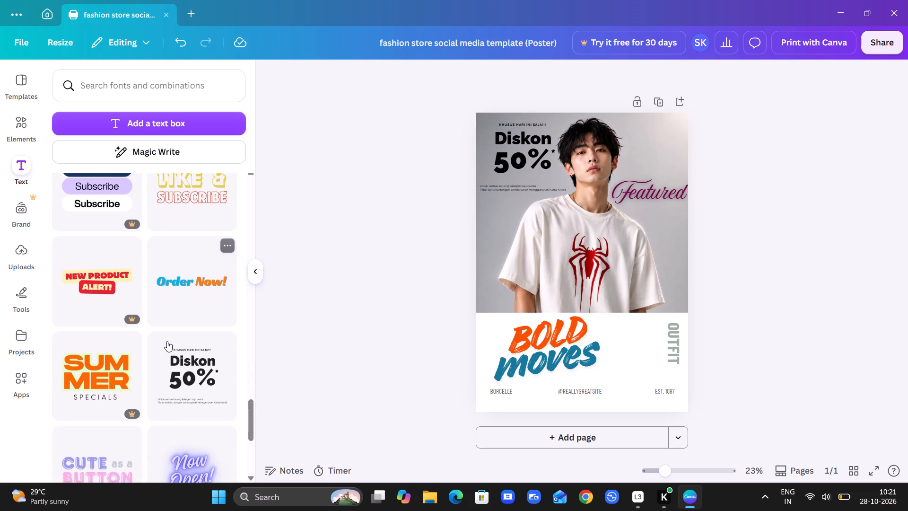
{"action": "scroll", "coordinate": [167, 341], "scroll_direction": "down", "scroll_amount": 1}
{"action": "left_click_drag", "start_coordinate": [186, 395], "coordinate": [631, 321]}
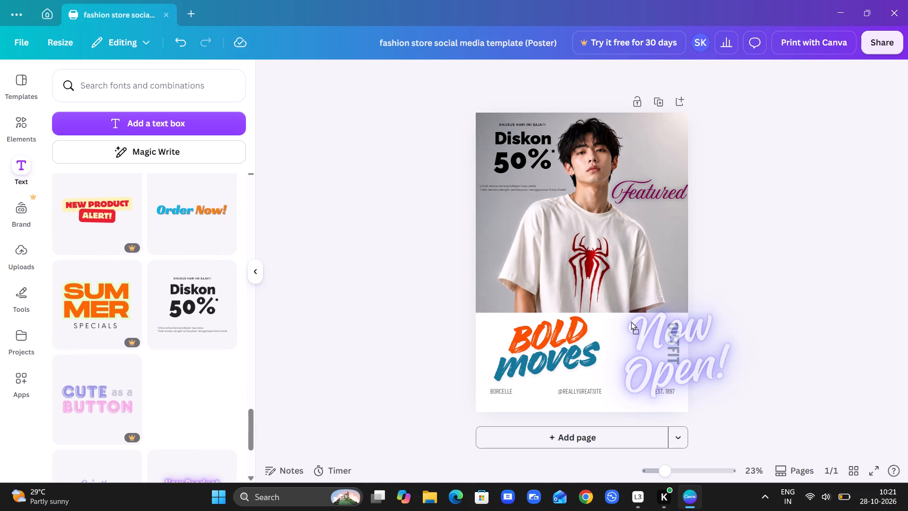
{"action": "left_click_drag", "start_coordinate": [631, 321], "coordinate": [593, 302]}
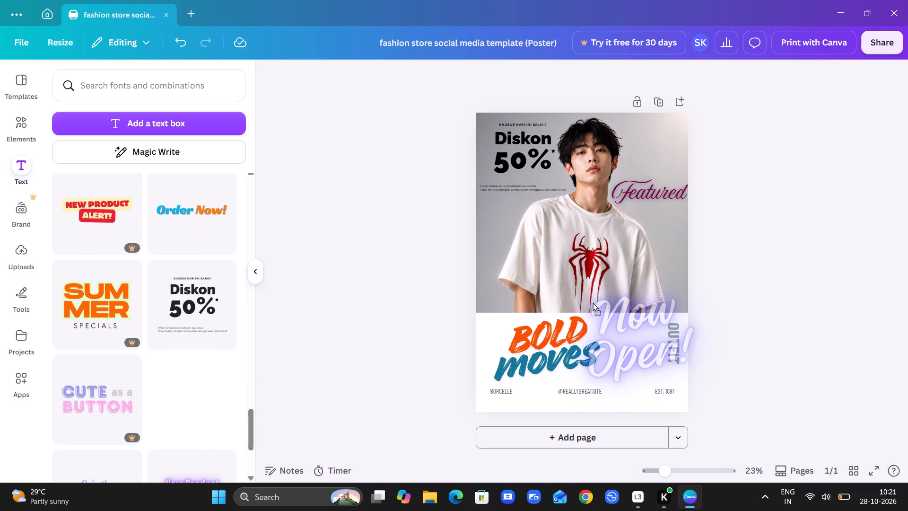
{"action": "left_click_drag", "start_coordinate": [593, 302], "coordinate": [543, 232]}
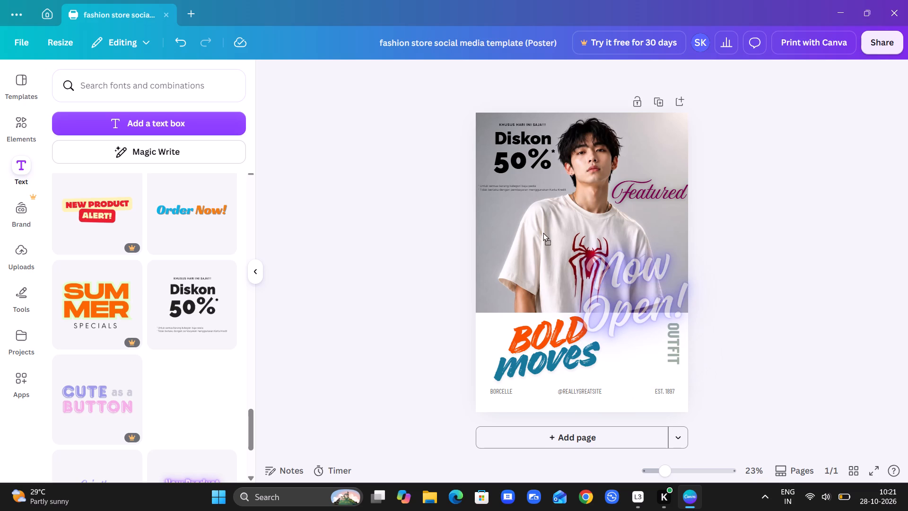
{"action": "left_click_drag", "start_coordinate": [543, 232], "coordinate": [504, 206]}
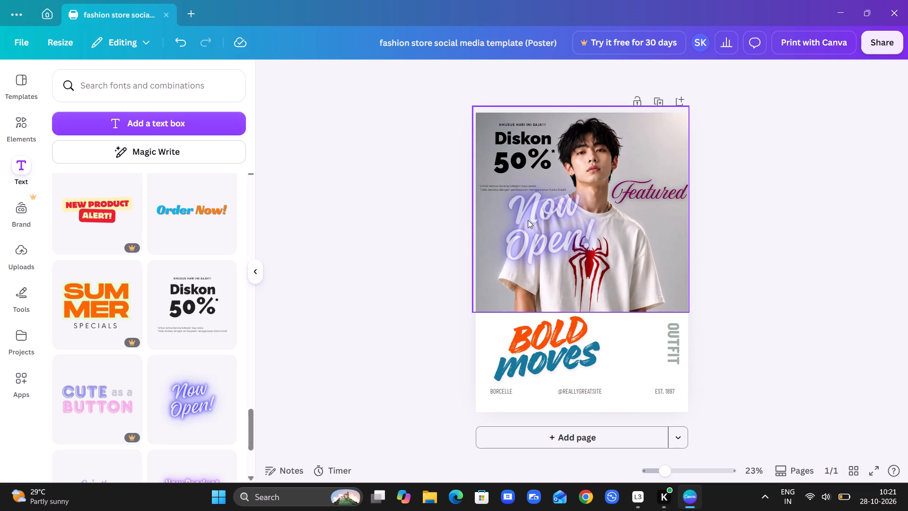
Reposition the Now Open! text across the T-shirt's chest and sleeve, toward the poster's left edge and above Bold Moves.
{"action": "left_click_drag", "start_coordinate": [553, 246], "coordinate": [597, 284]}
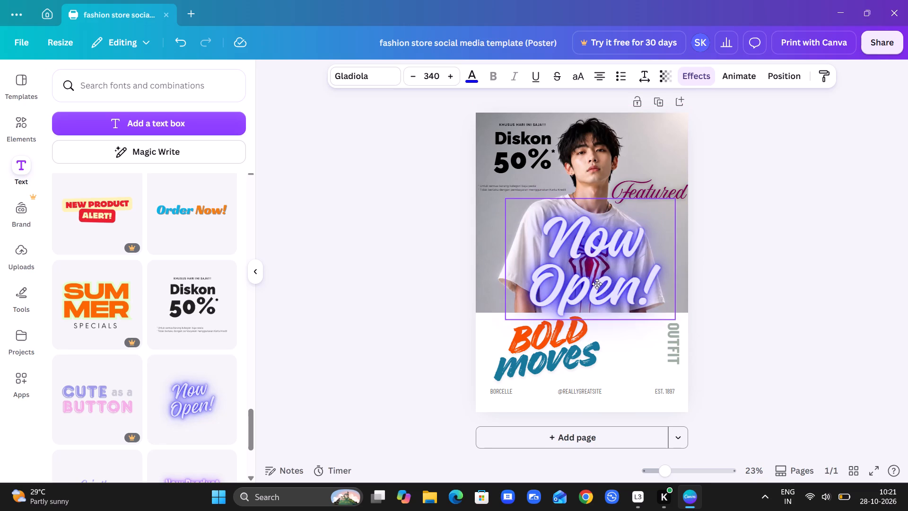
{"action": "left_click_drag", "start_coordinate": [597, 284], "coordinate": [560, 254]}
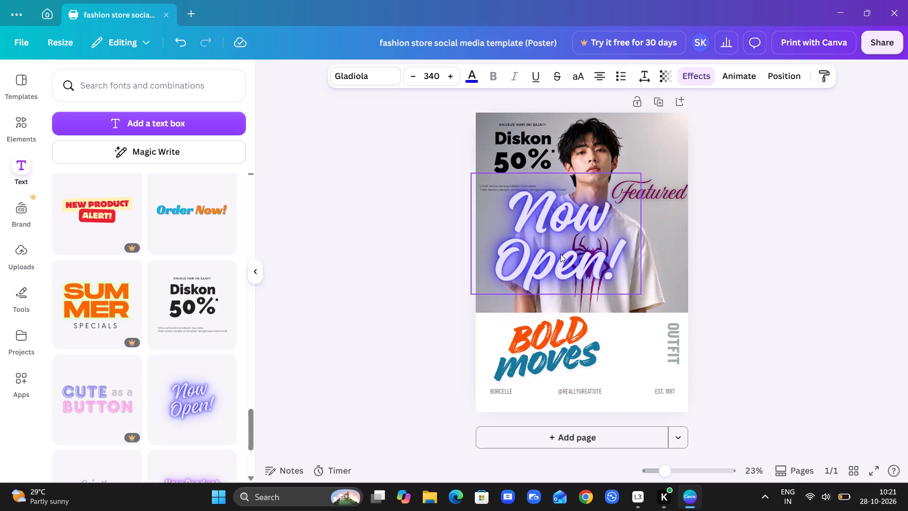